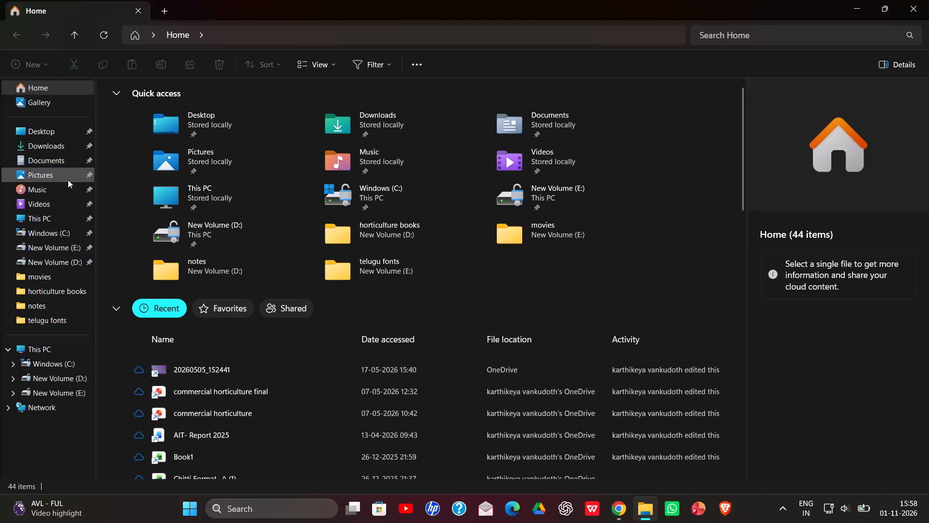
# Open the Documents folder.
pyautogui.click(62, 164)
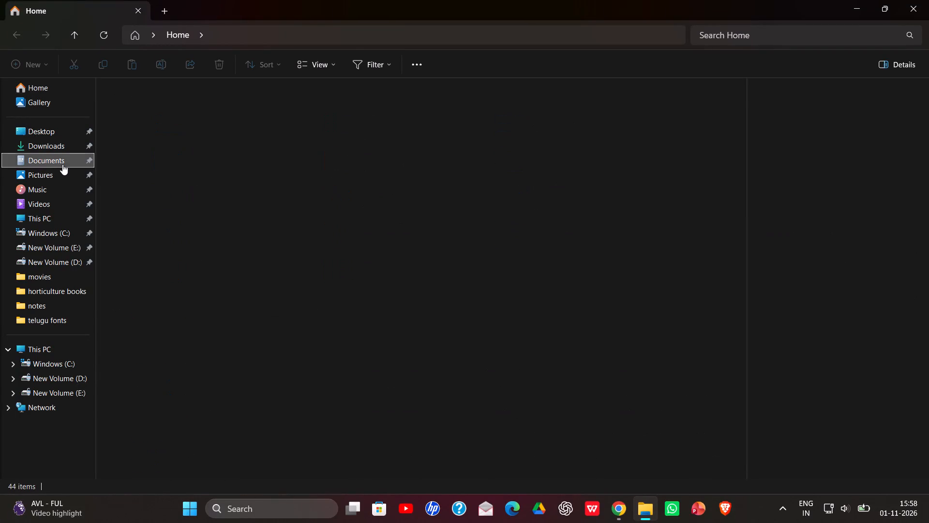
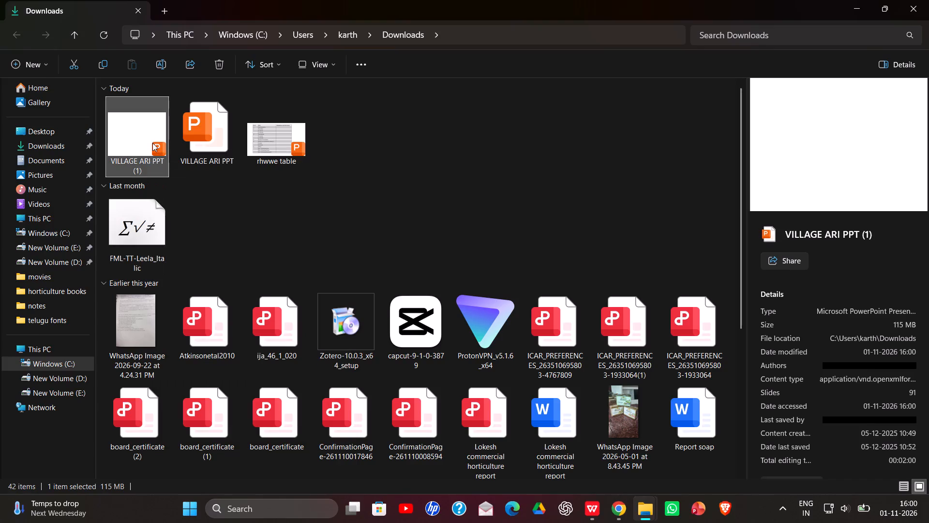
# Open the VILLAGE ARI PPT (1) presentation from the Downloads folder in PowerPoint.
pyautogui.rightClick(152, 143)
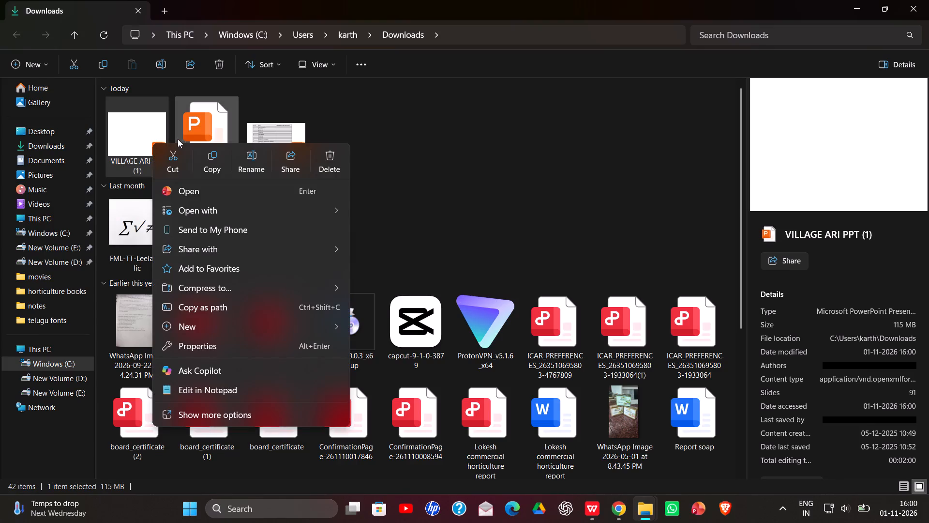
pyautogui.click(277, 189)
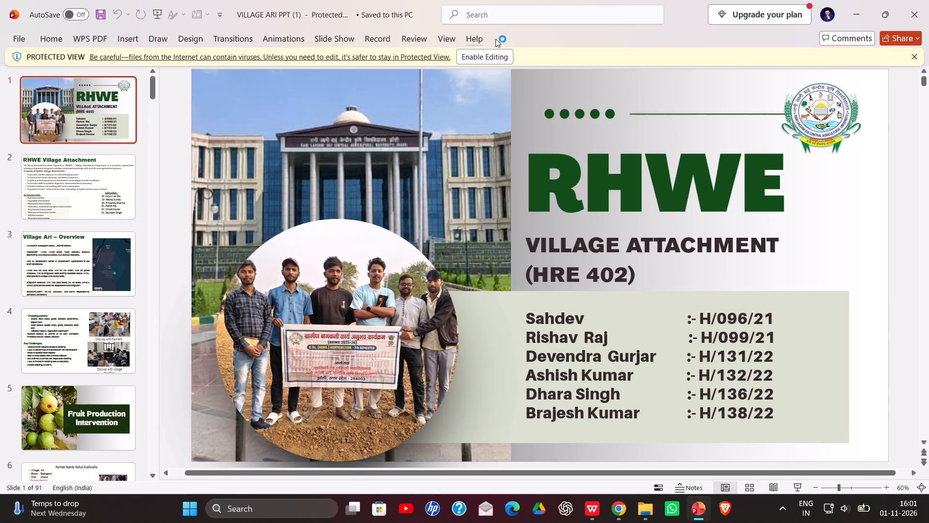
# Take the VILLAGE ARI PPT (1) presentation out of Protected View by enabling editing.
pyautogui.click(493, 56)
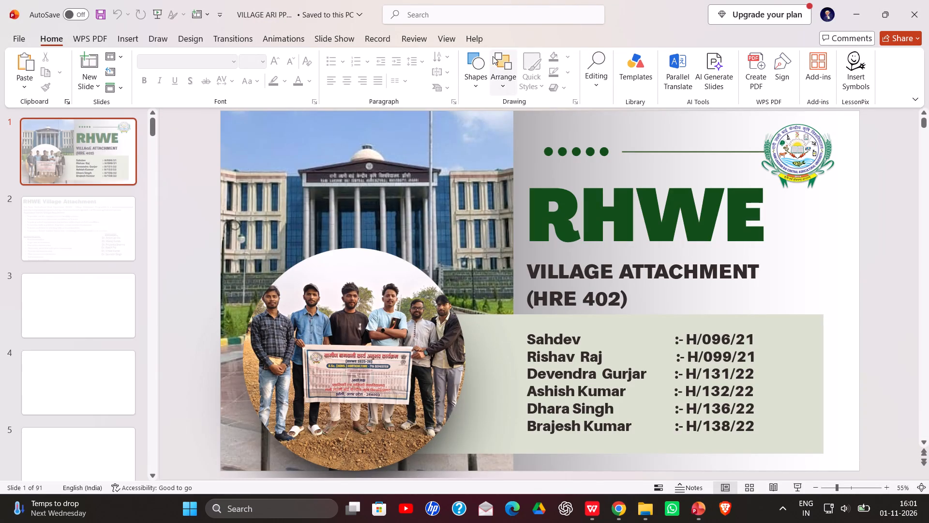
# Minimize the presentation window and close the Downloads folder window behind it.
pyautogui.click(843, 10)
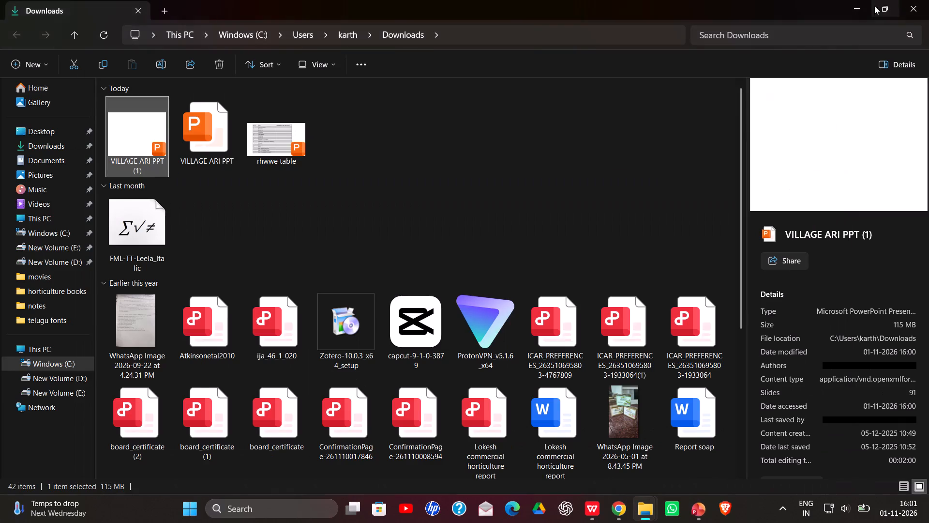
pyautogui.click(928, 2)
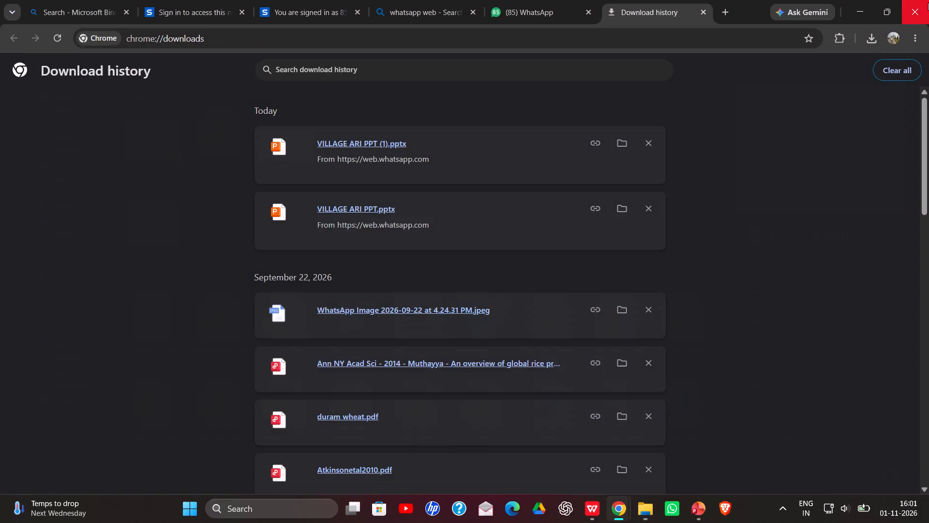
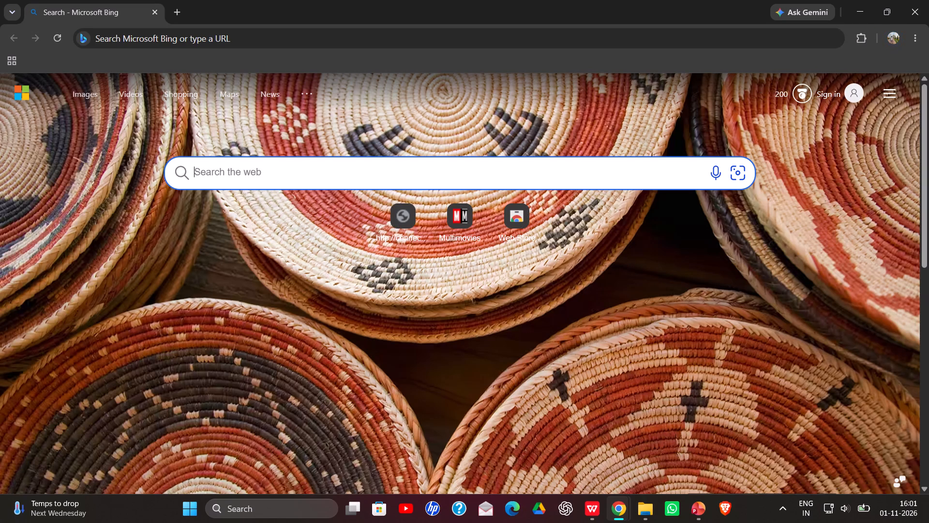
# Search the web for WhatsApp Web using the Bing home page's search box.
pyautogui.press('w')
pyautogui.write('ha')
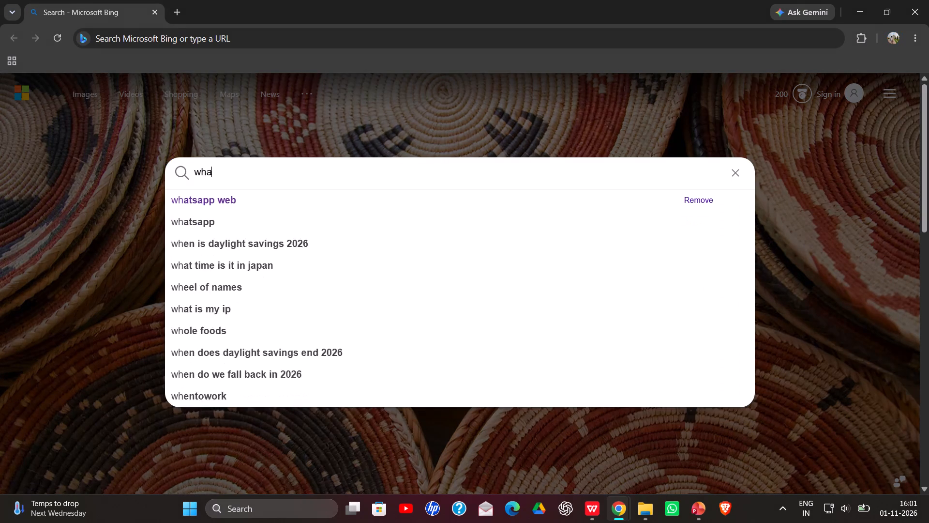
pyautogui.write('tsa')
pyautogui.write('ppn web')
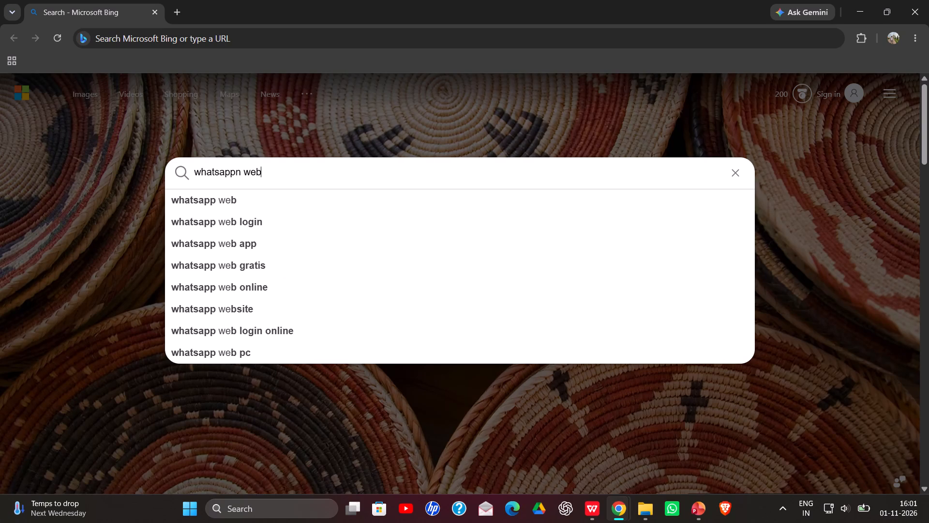
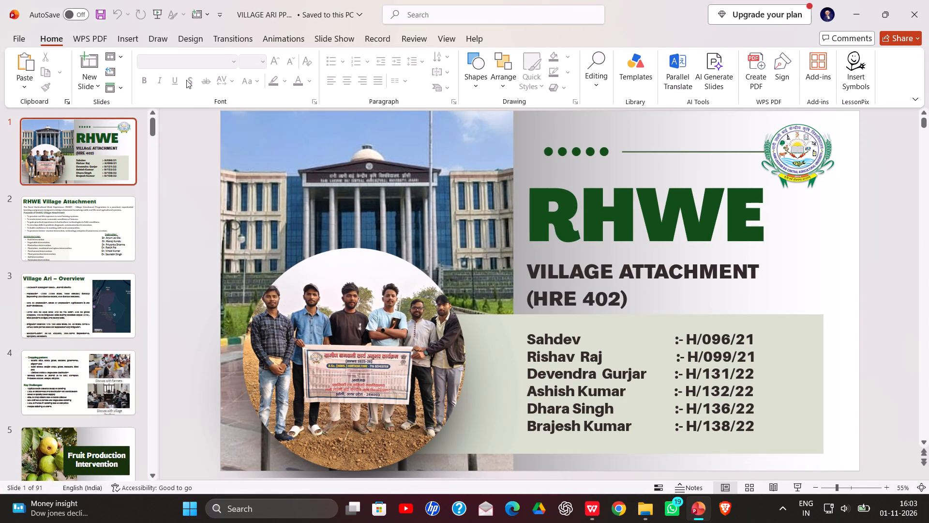
# Go to slide 4 and cut the text box containing the Cropping pattern and Key Challenges lists.
pyautogui.click(92, 230)
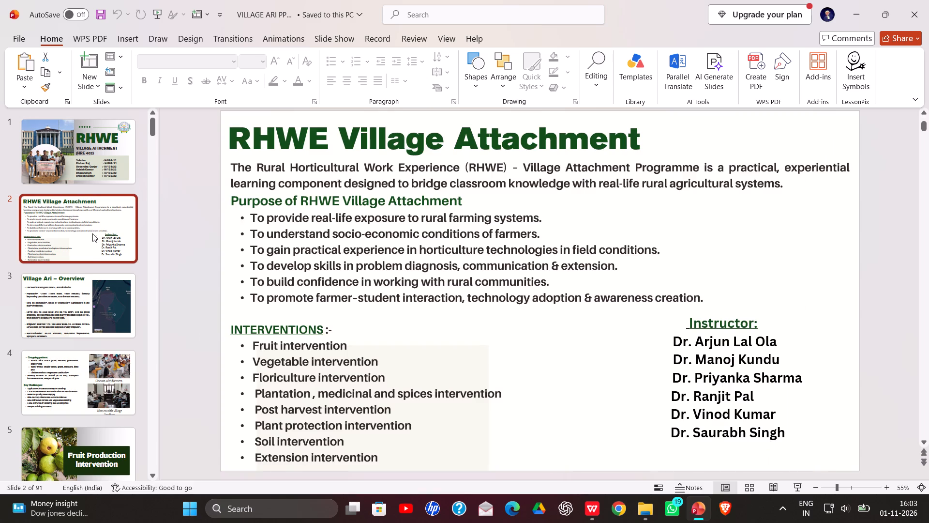
pyautogui.click(92, 288)
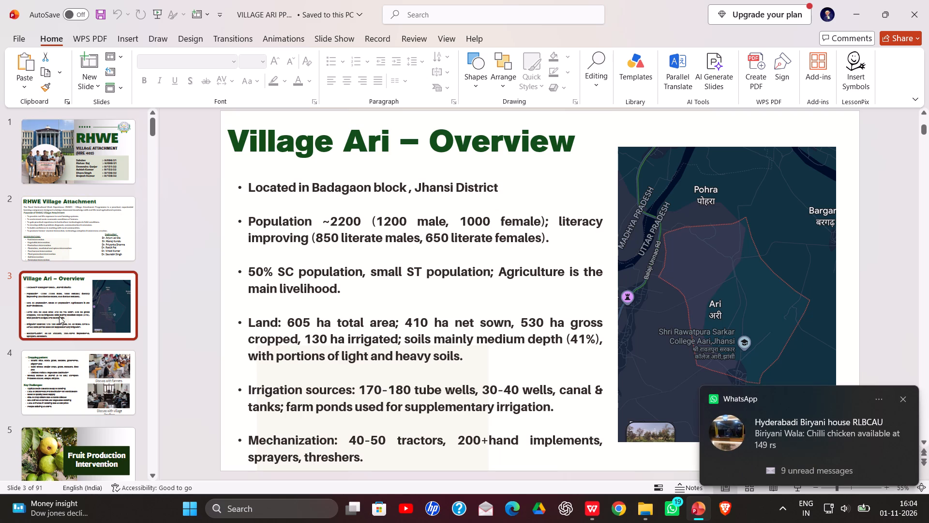
pyautogui.click(75, 364)
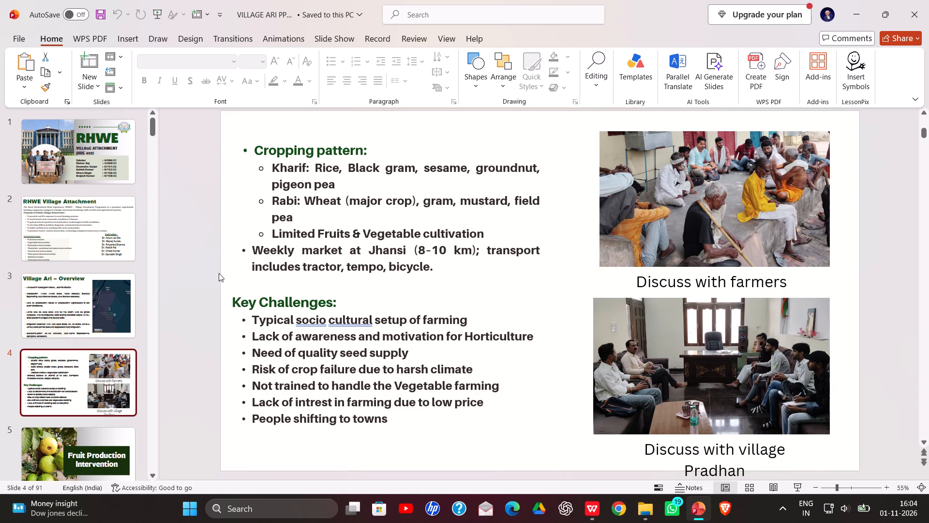
pyautogui.click(242, 149)
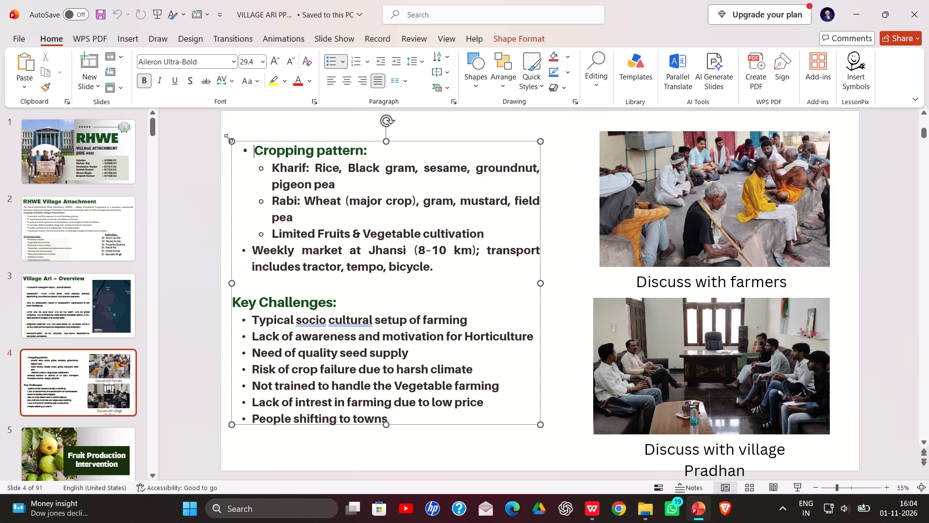
pyautogui.click(228, 138)
pyautogui.rightClick(228, 138)
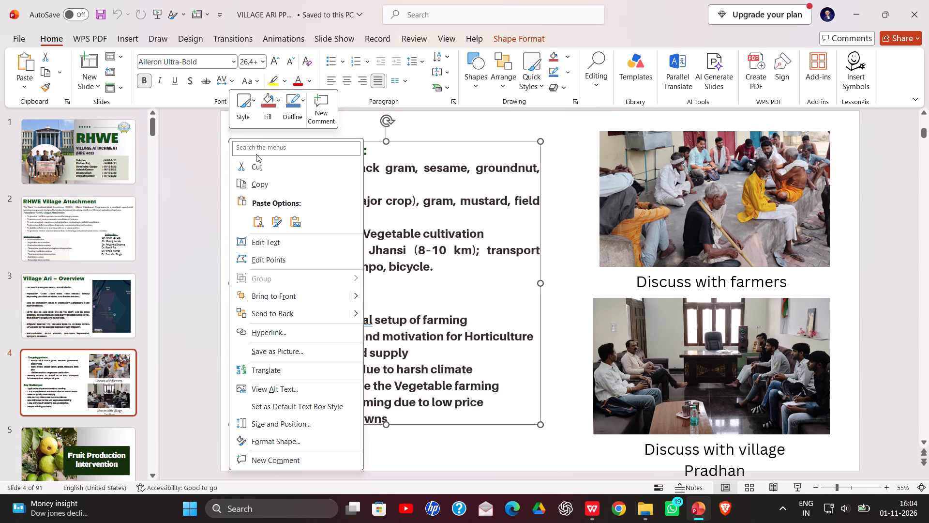
pyautogui.click(433, 156)
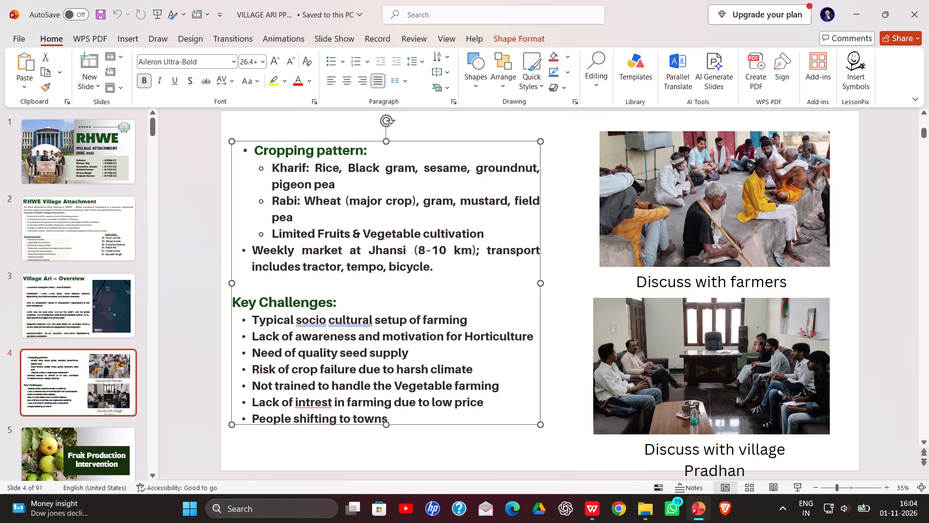
pyautogui.rightClick(438, 138)
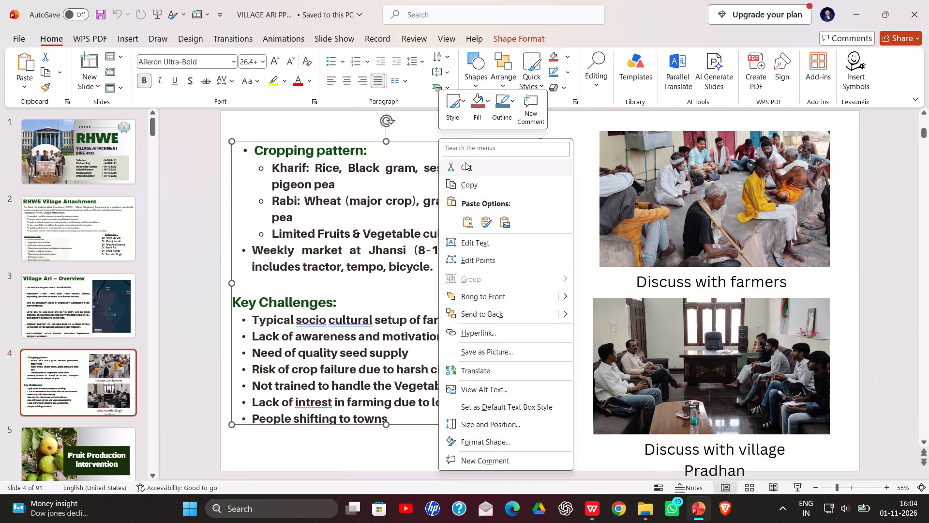
pyautogui.click(466, 165)
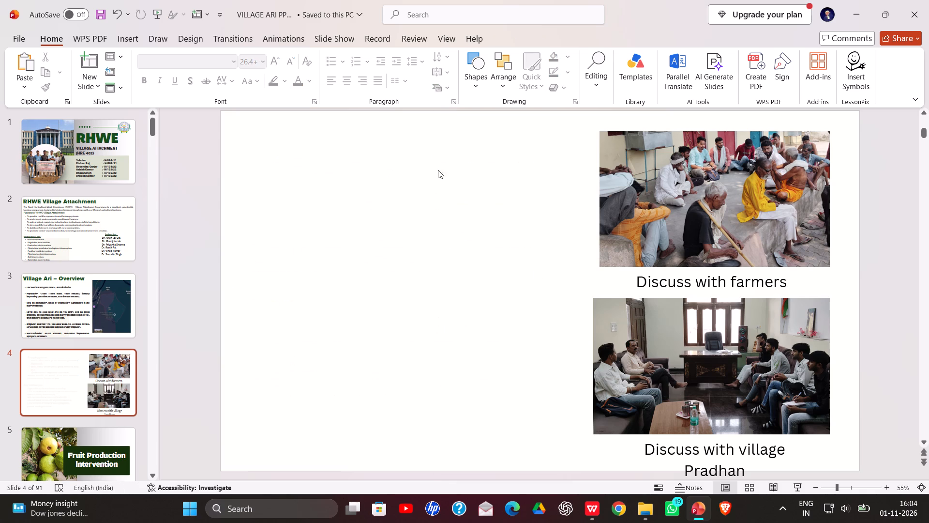
# Cut the farmers' discussion photo and the village Pradhan meeting photo from slide 4.
pyautogui.click(665, 197)
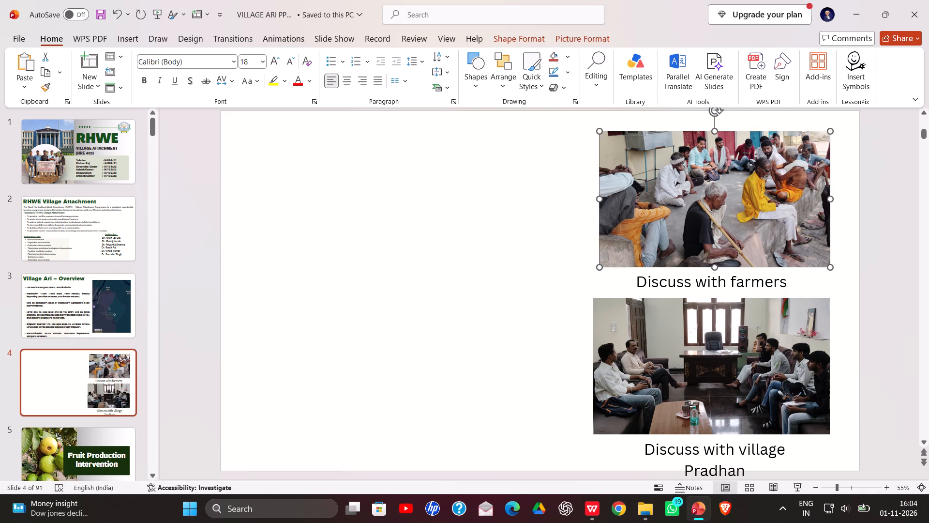
pyautogui.click(665, 197)
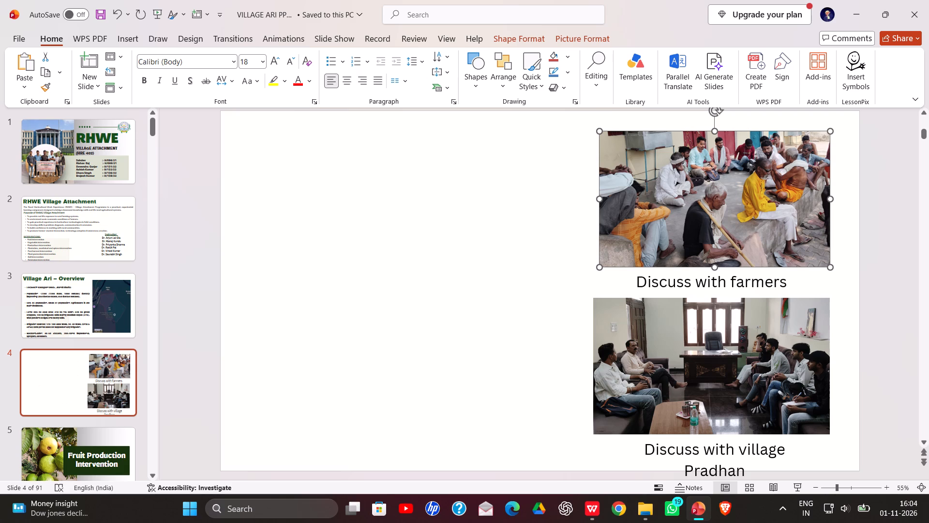
pyautogui.rightClick(664, 197)
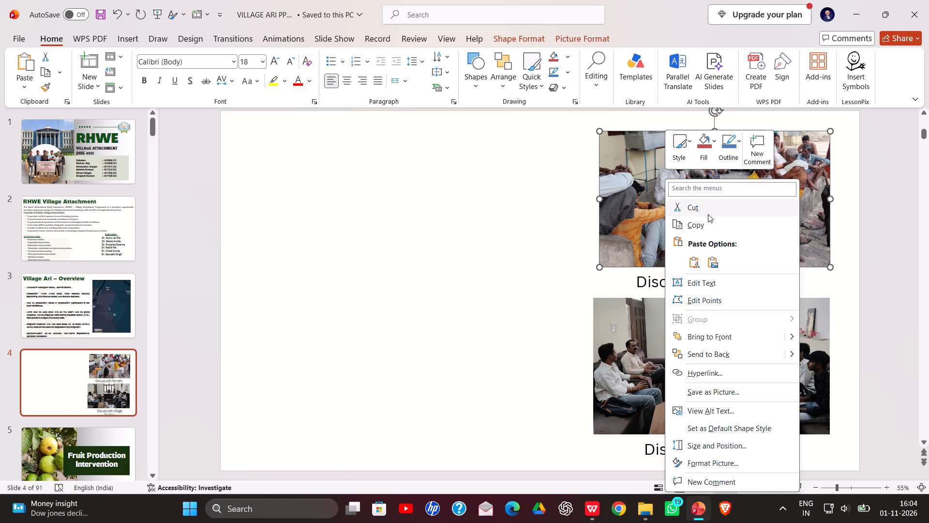
pyautogui.click(708, 210)
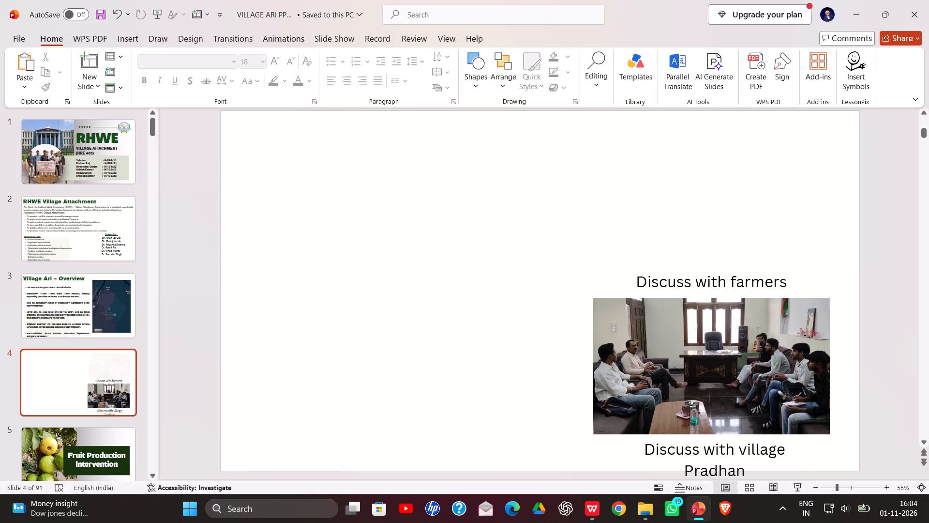
pyautogui.doubleClick(713, 357)
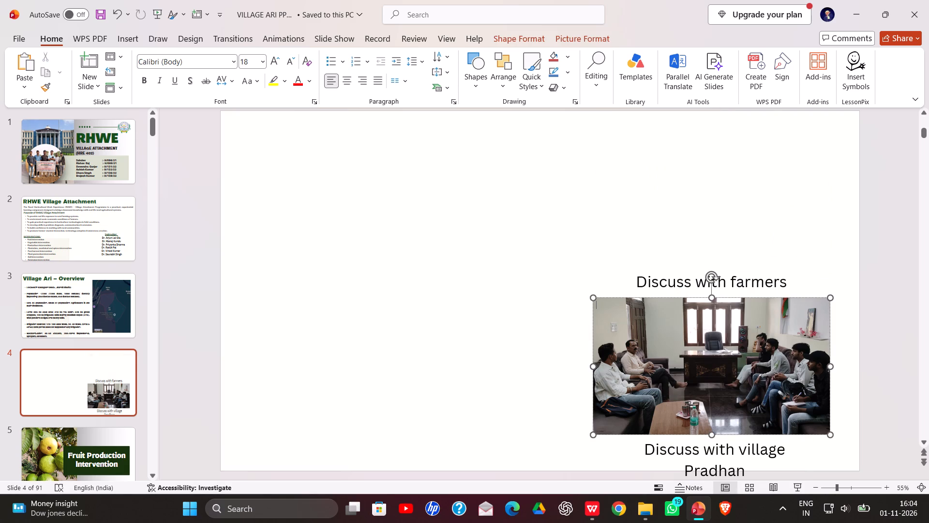
pyautogui.click(713, 357)
pyautogui.rightClick(713, 357)
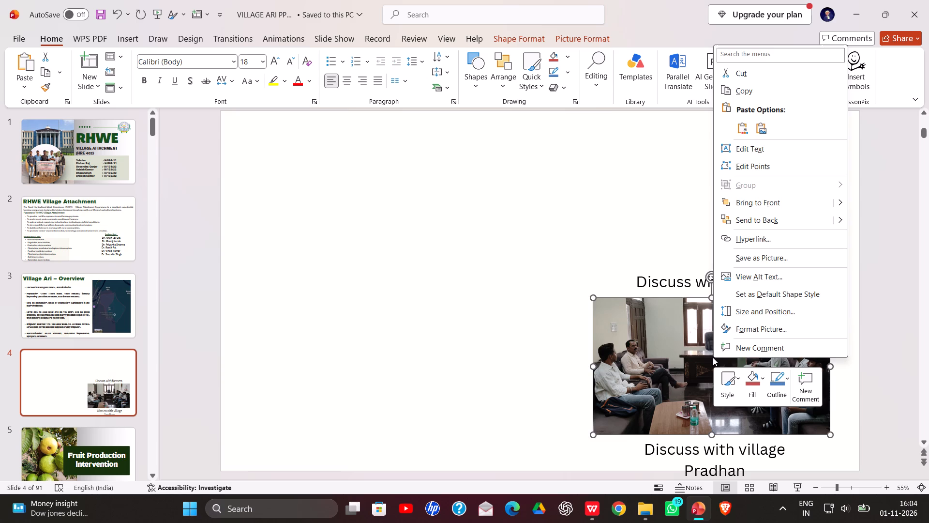
pyautogui.click(782, 80)
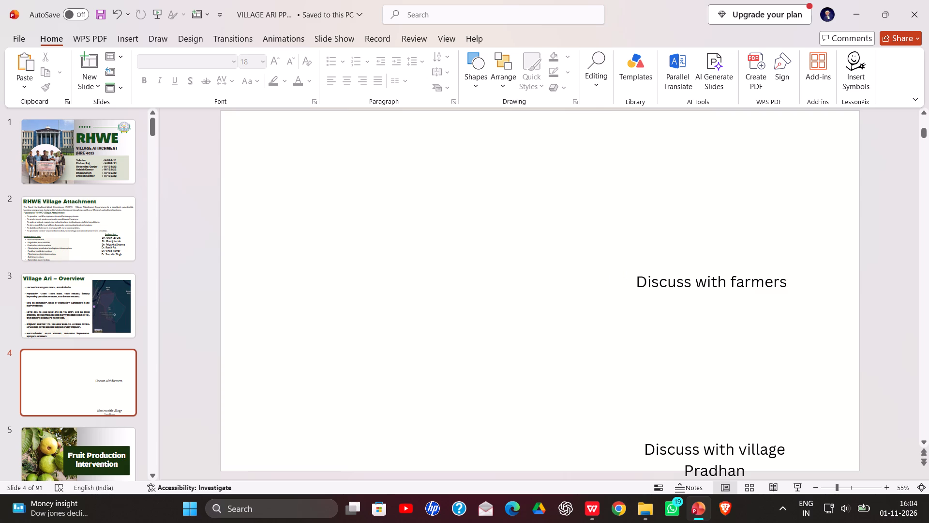
# Cut the "Discuss with farmers" and "Discuss with village Pradhan" captions from slide 4.
pyautogui.click(653, 278)
pyautogui.click(653, 278)
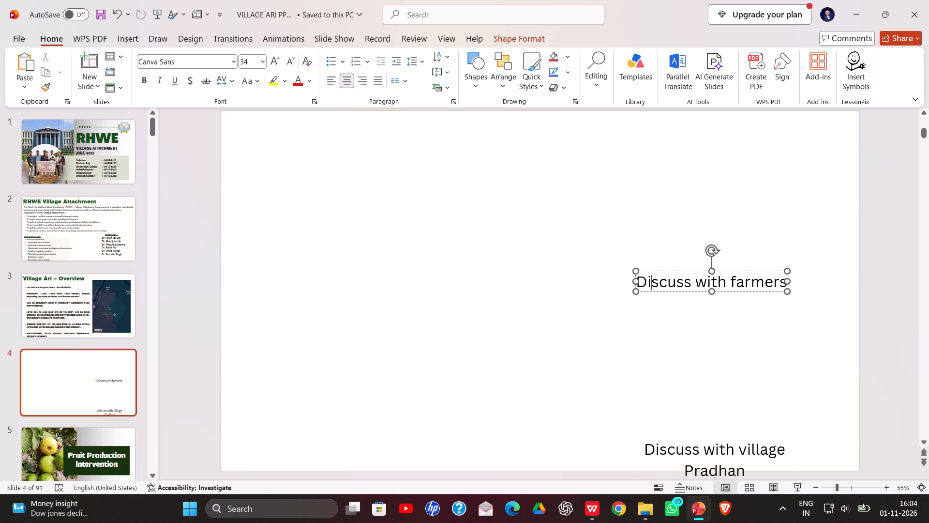
pyautogui.rightClick(653, 278)
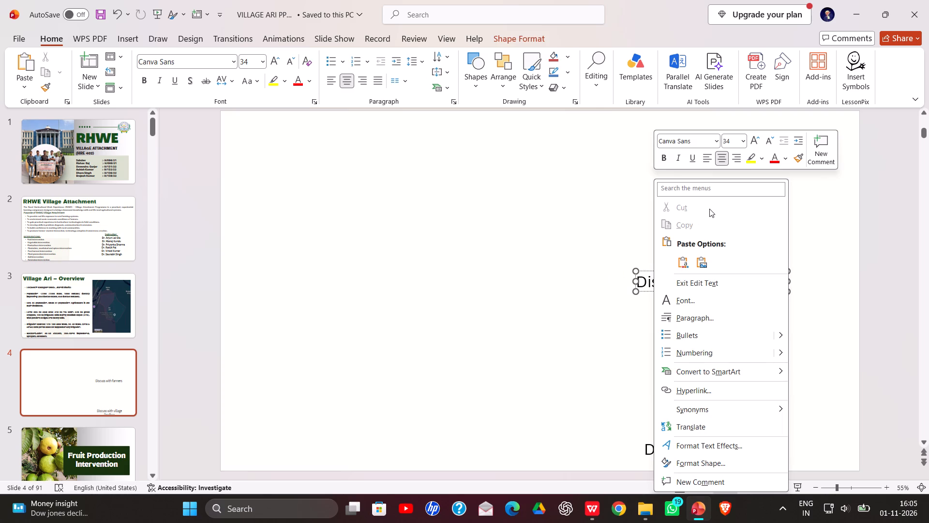
pyautogui.click(709, 209)
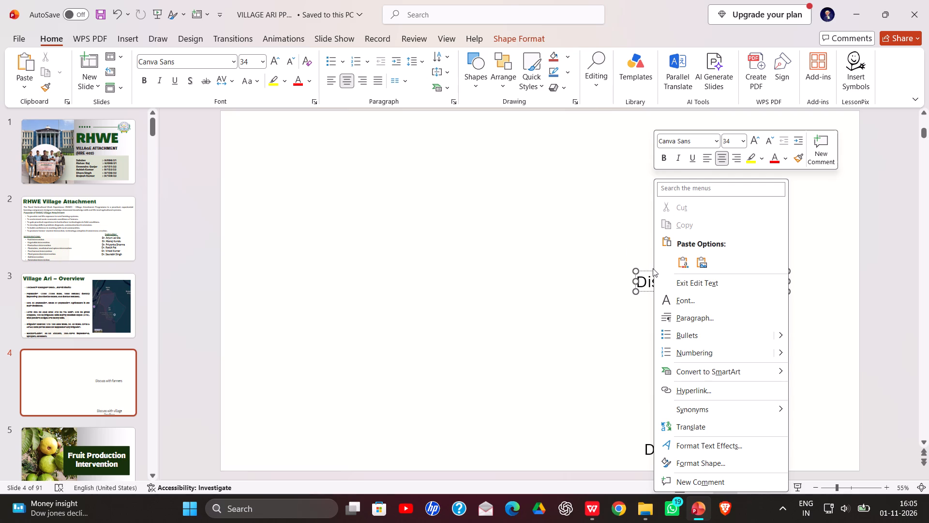
pyautogui.click(643, 270)
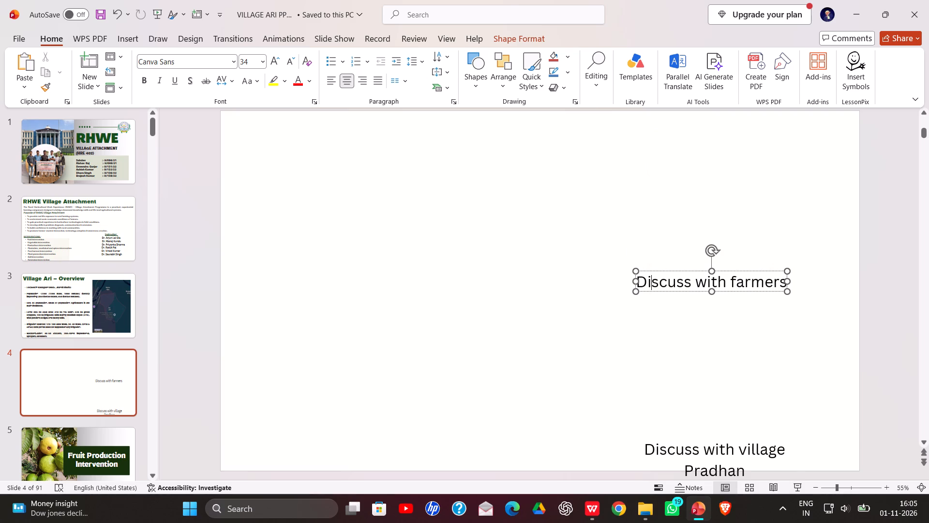
pyautogui.rightClick(643, 270)
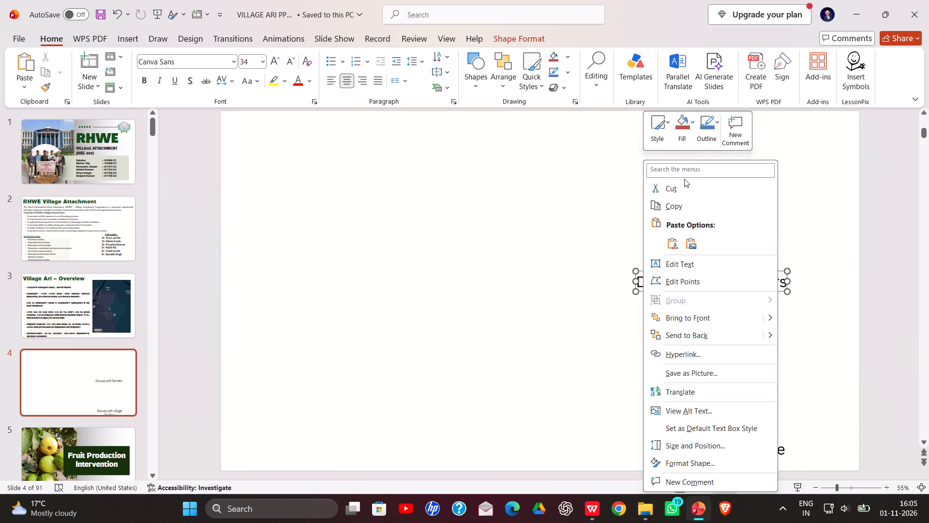
pyautogui.click(680, 193)
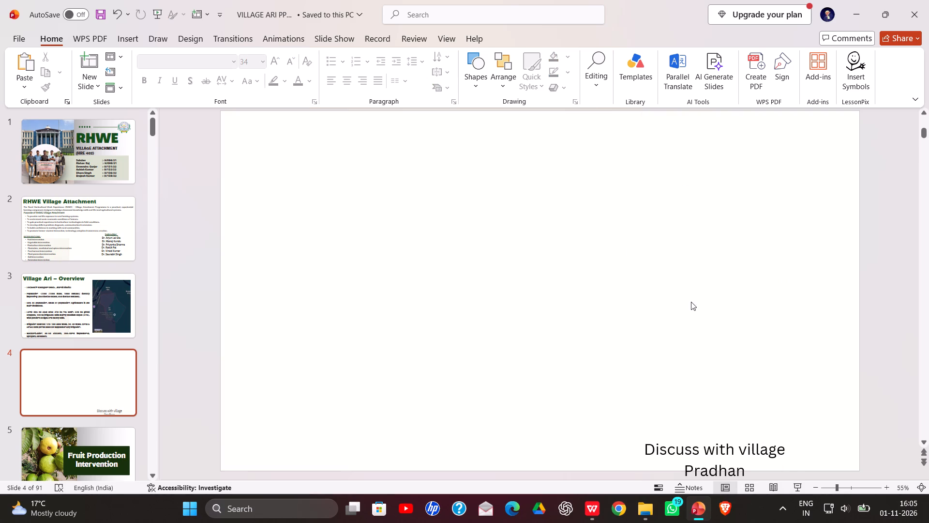
pyautogui.click(686, 448)
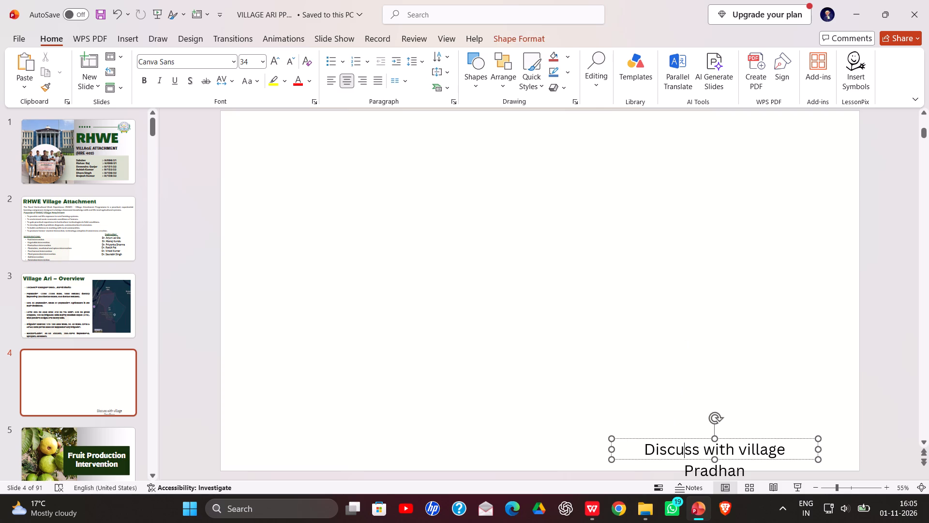
pyautogui.rightClick(655, 439)
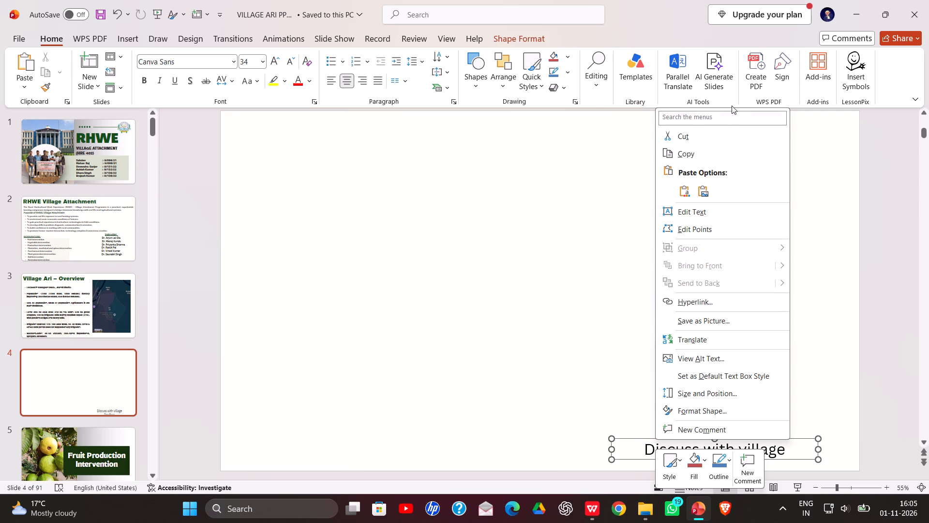
pyautogui.click(723, 140)
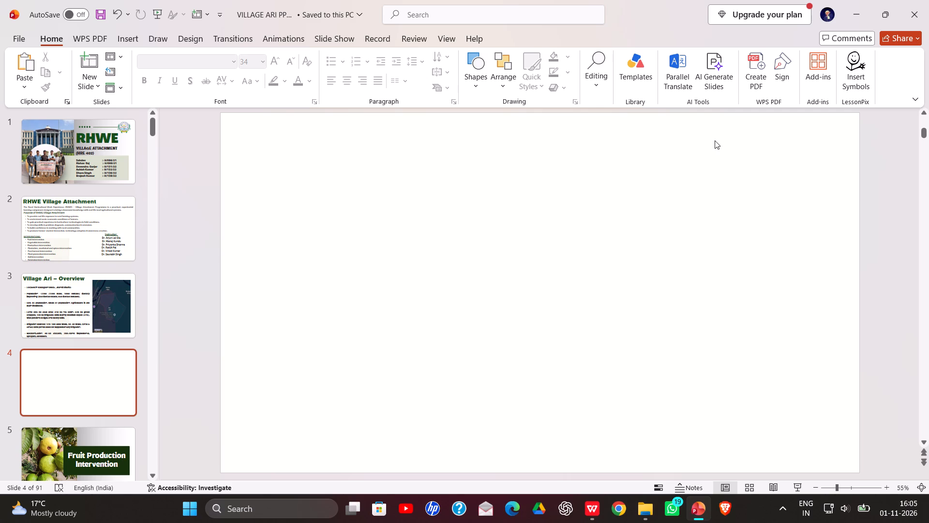
pyautogui.moveTo(715, 140); pyautogui.dragTo(749, 0)
# Switch to File Explorer and open the rhwwe table presentation from the Downloads folder.
pyautogui.click(844, 10)
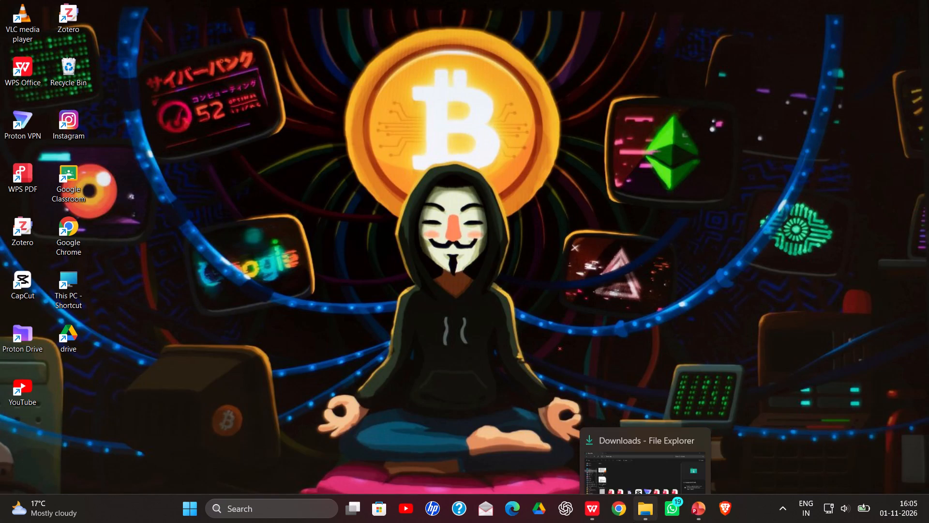
pyautogui.click(640, 505)
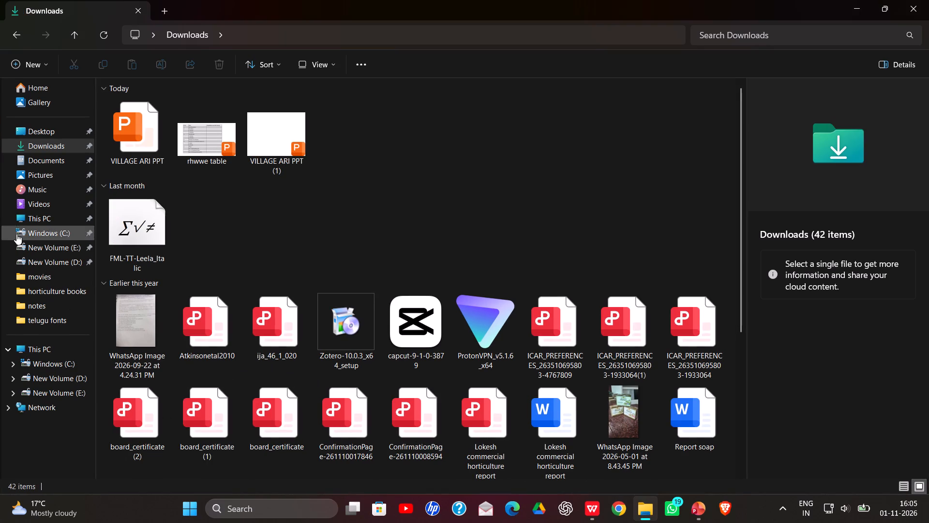
pyautogui.click(56, 148)
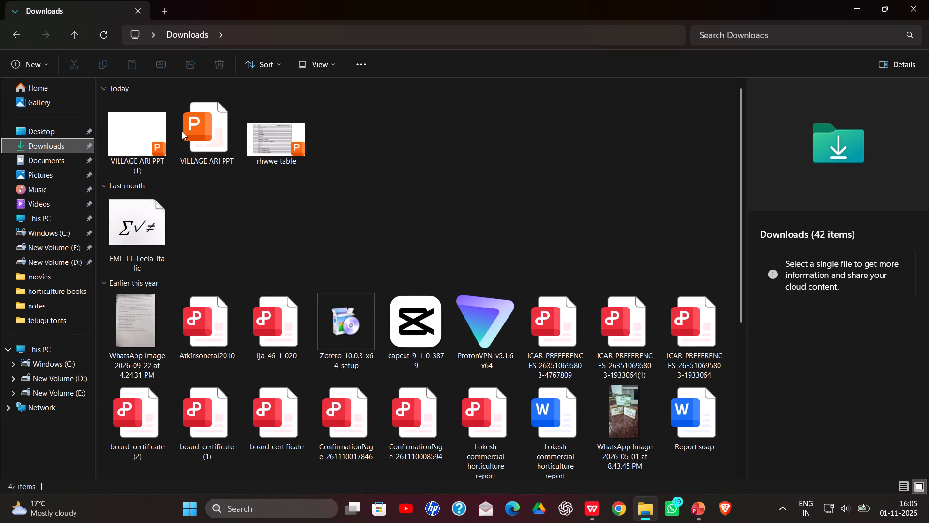
pyautogui.doubleClick(268, 148)
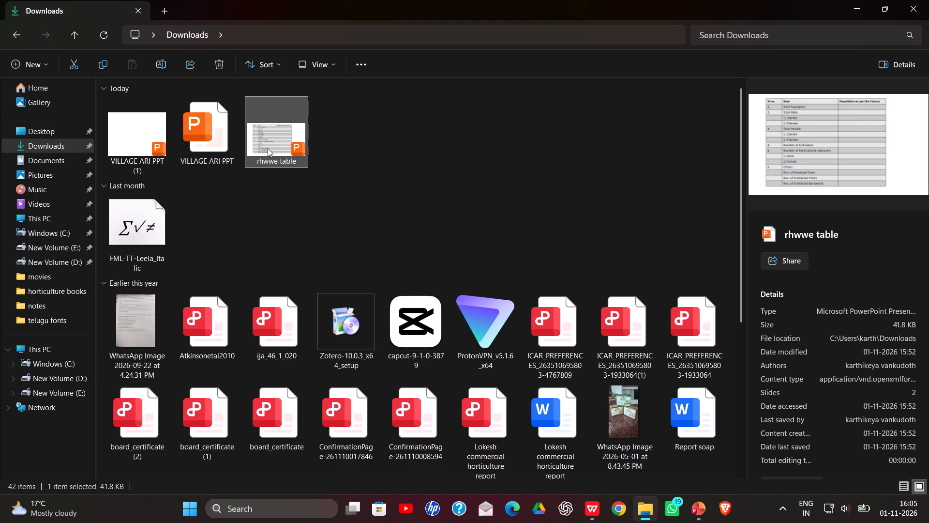
pyautogui.press('Return')
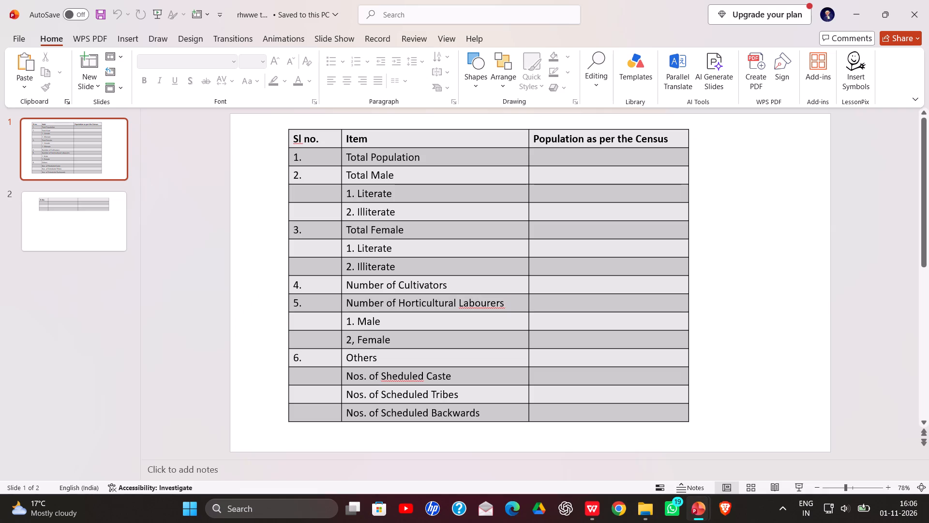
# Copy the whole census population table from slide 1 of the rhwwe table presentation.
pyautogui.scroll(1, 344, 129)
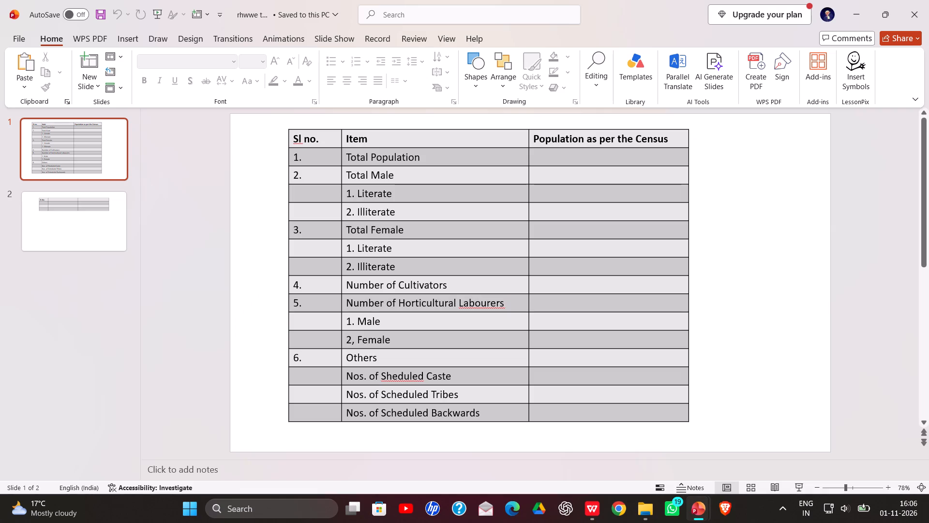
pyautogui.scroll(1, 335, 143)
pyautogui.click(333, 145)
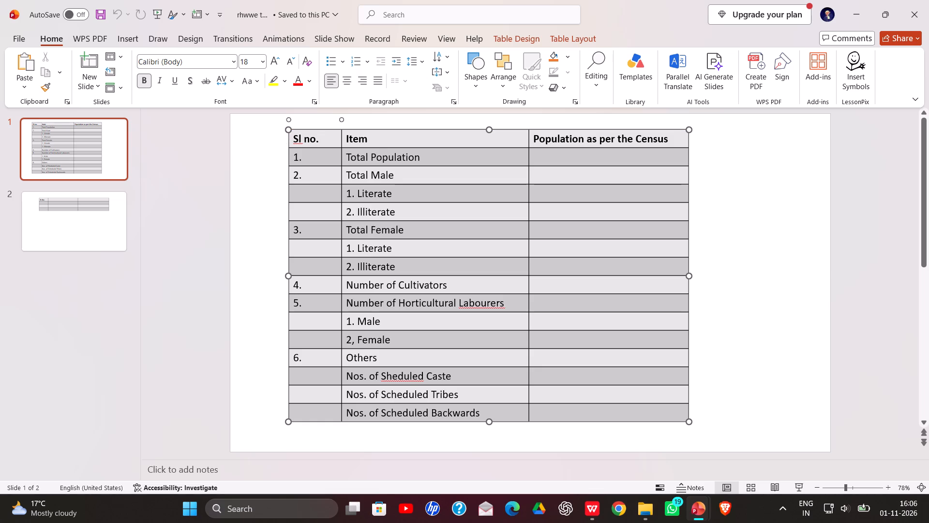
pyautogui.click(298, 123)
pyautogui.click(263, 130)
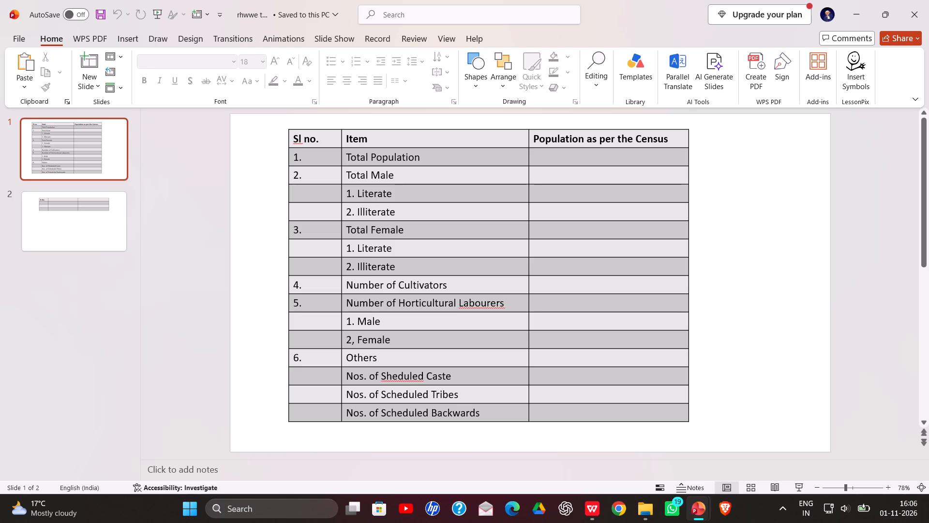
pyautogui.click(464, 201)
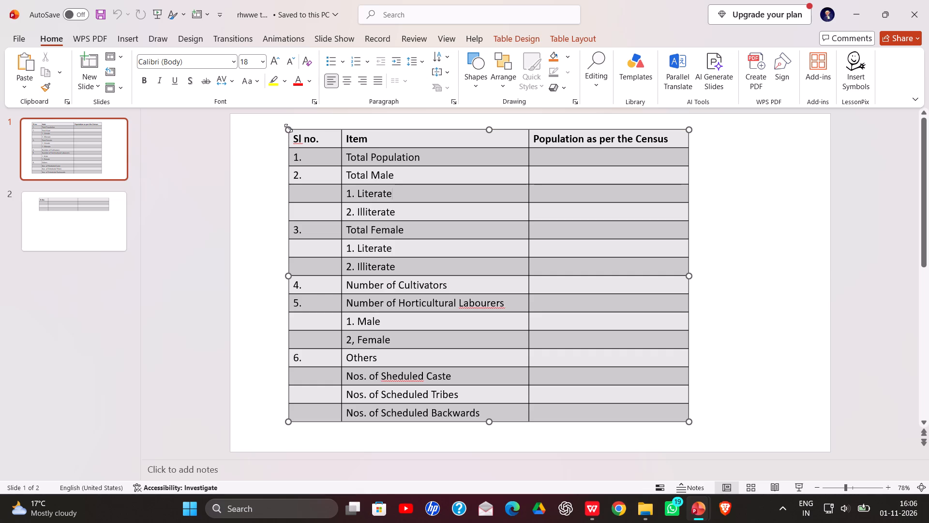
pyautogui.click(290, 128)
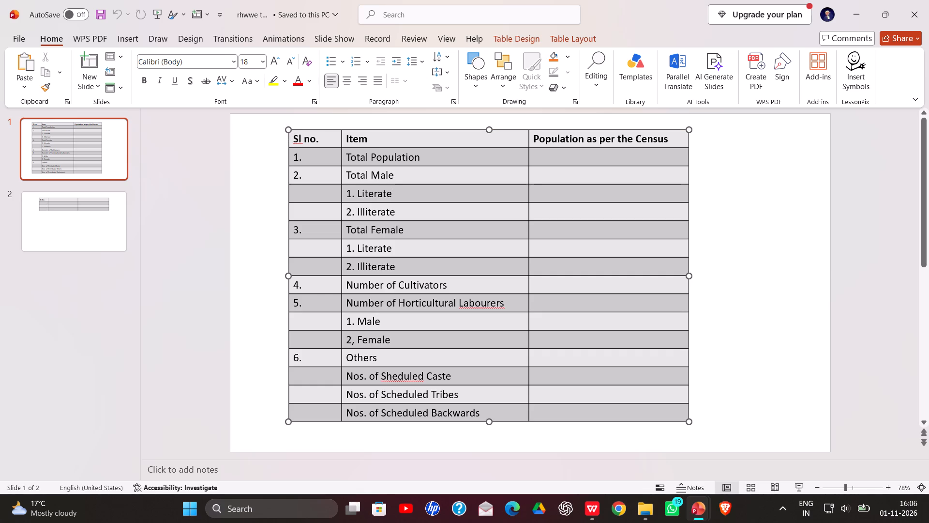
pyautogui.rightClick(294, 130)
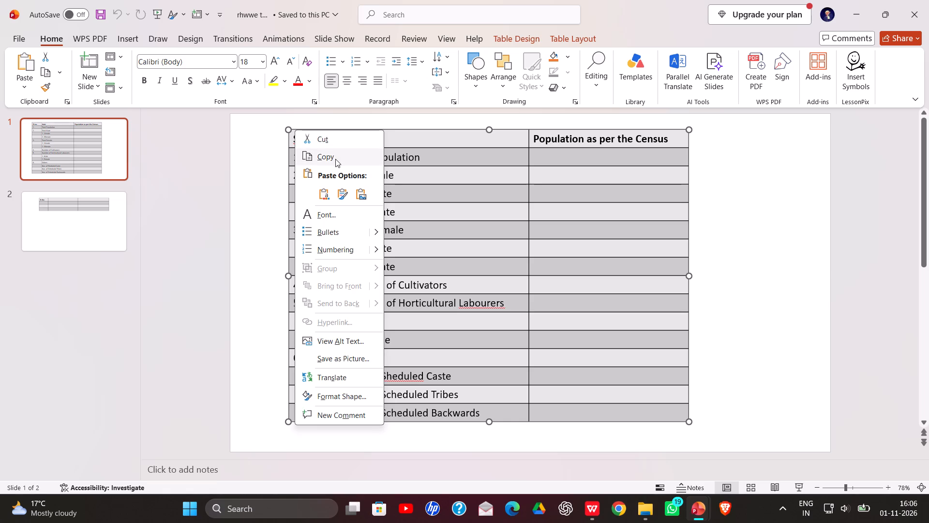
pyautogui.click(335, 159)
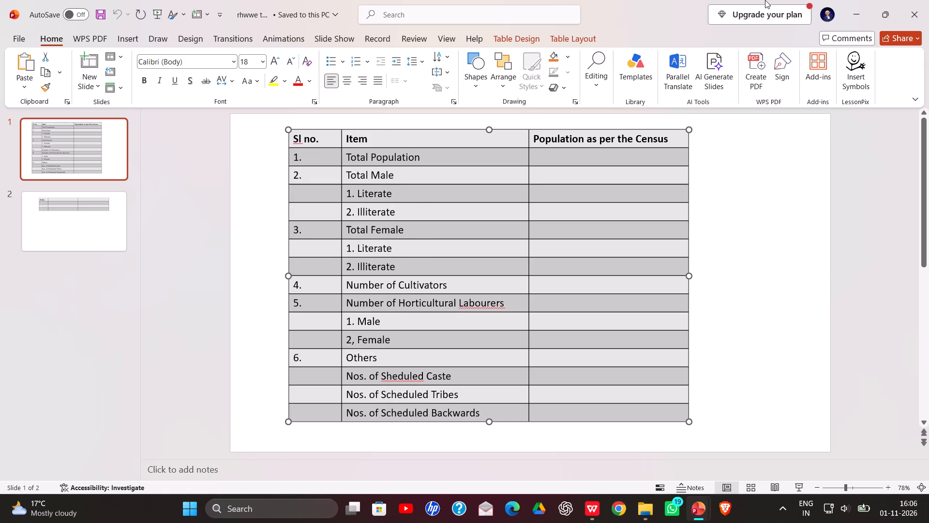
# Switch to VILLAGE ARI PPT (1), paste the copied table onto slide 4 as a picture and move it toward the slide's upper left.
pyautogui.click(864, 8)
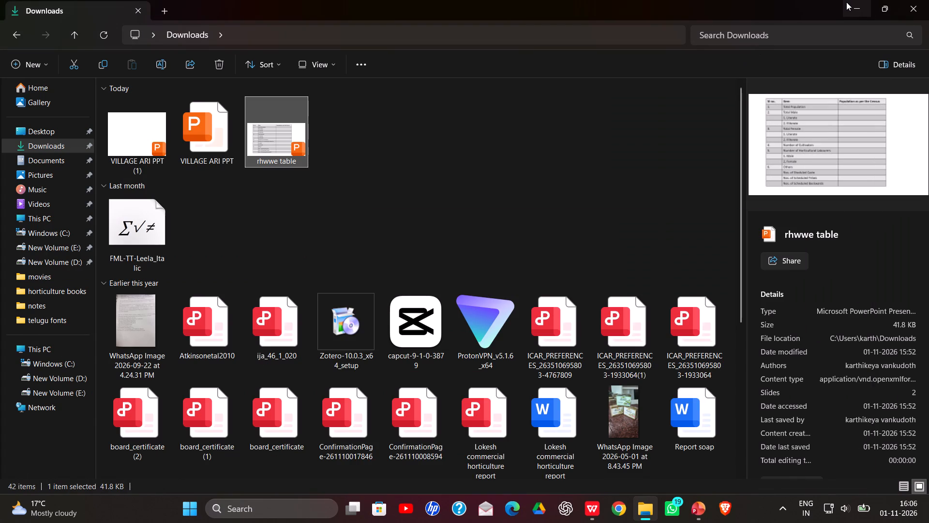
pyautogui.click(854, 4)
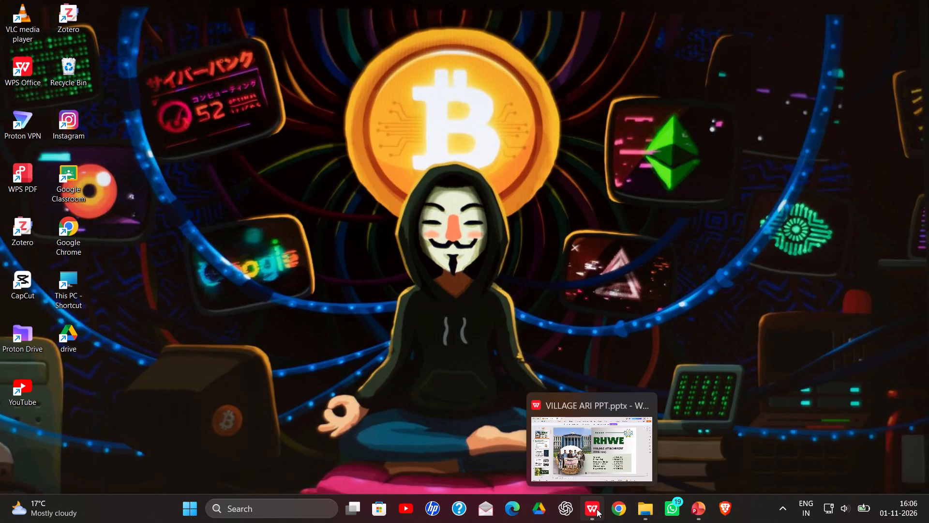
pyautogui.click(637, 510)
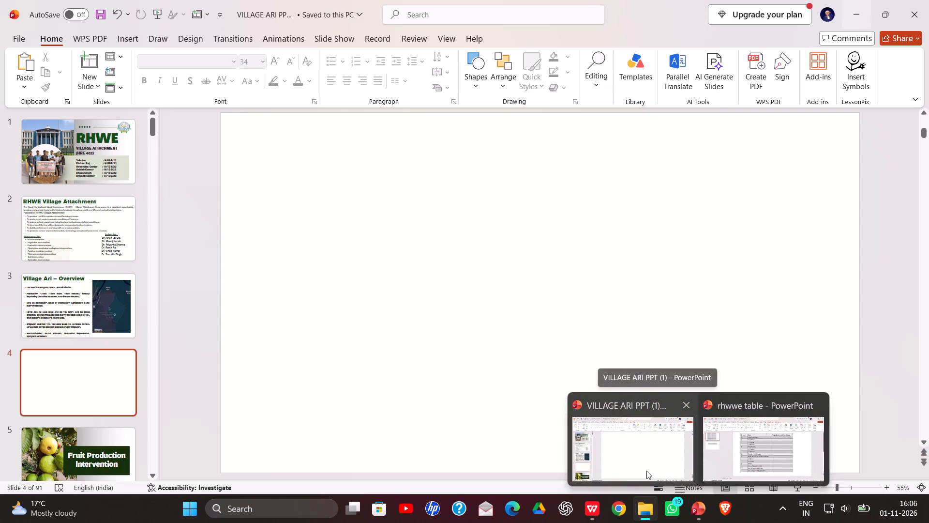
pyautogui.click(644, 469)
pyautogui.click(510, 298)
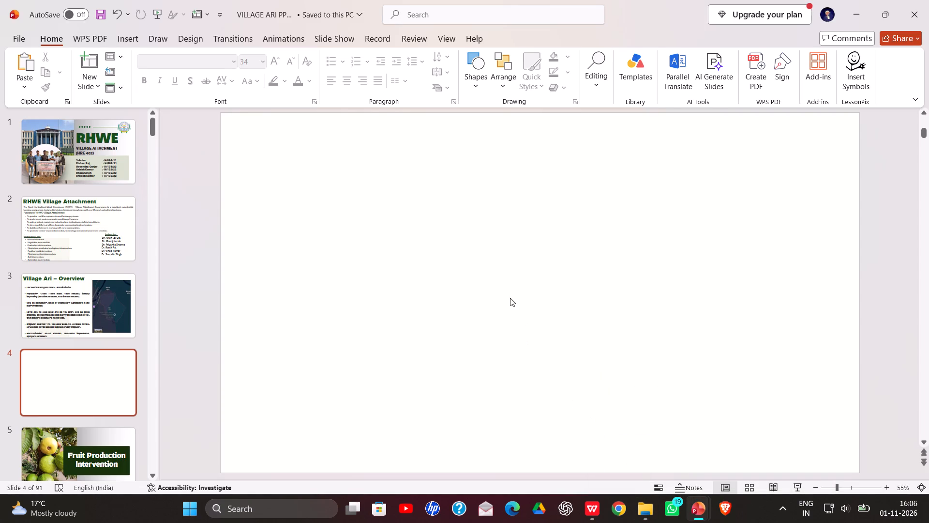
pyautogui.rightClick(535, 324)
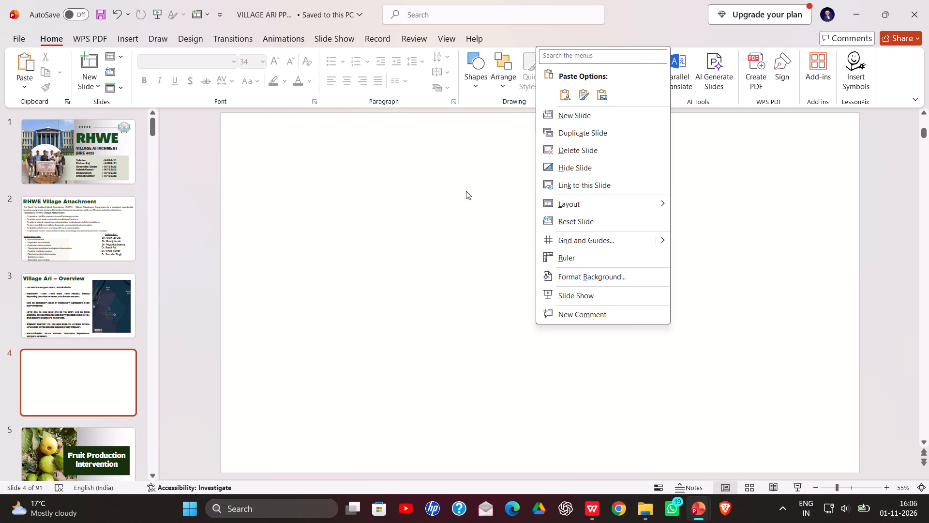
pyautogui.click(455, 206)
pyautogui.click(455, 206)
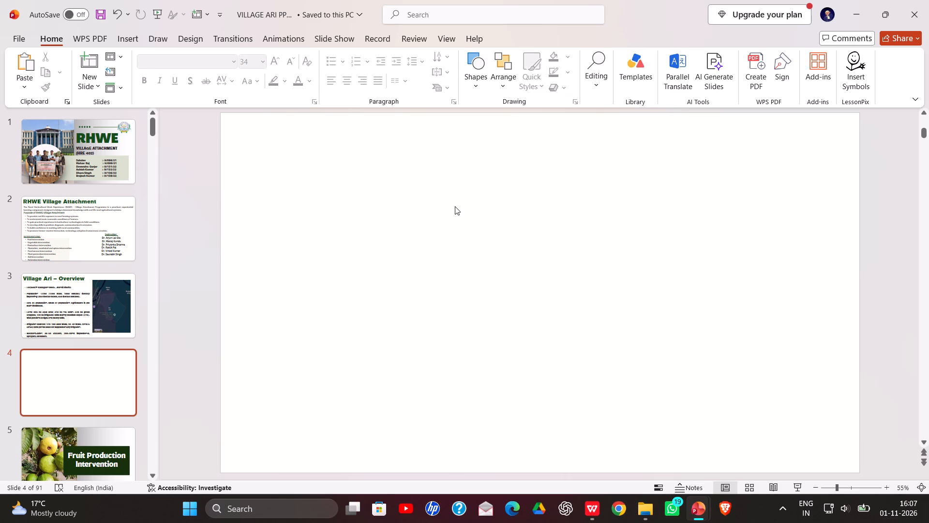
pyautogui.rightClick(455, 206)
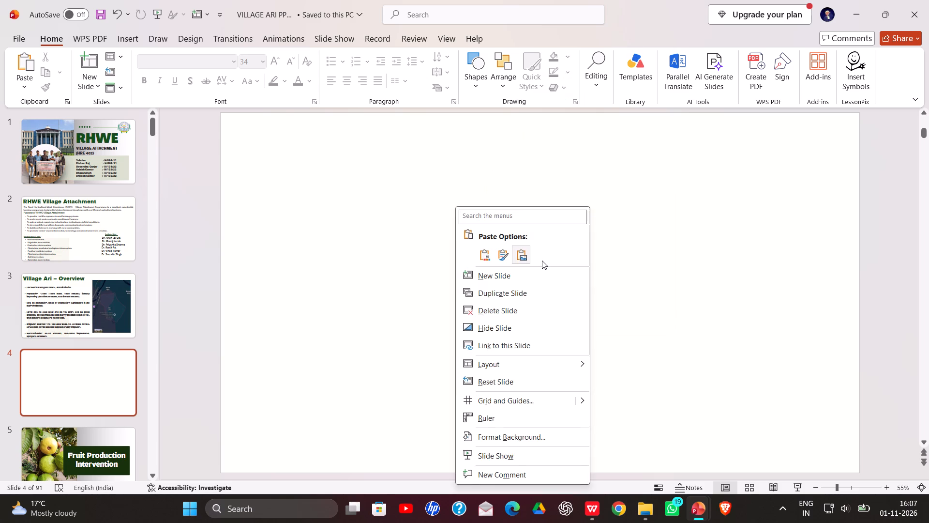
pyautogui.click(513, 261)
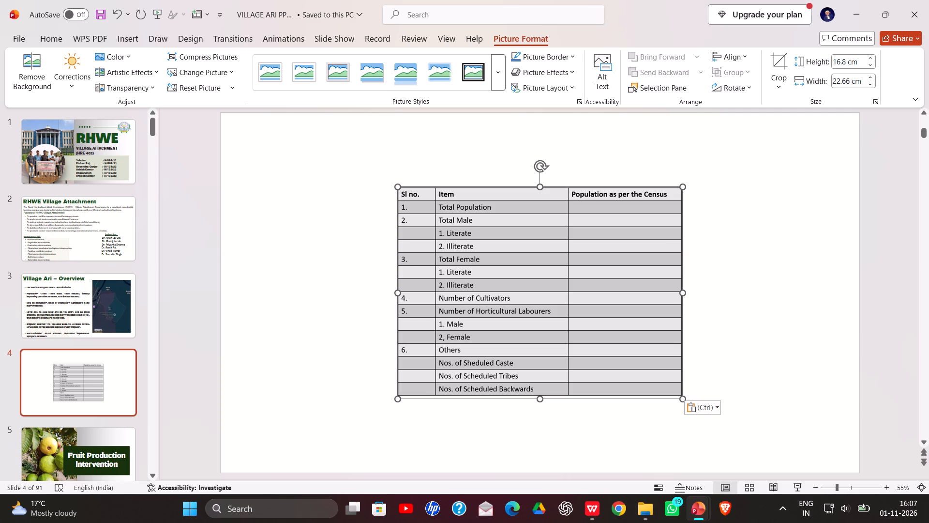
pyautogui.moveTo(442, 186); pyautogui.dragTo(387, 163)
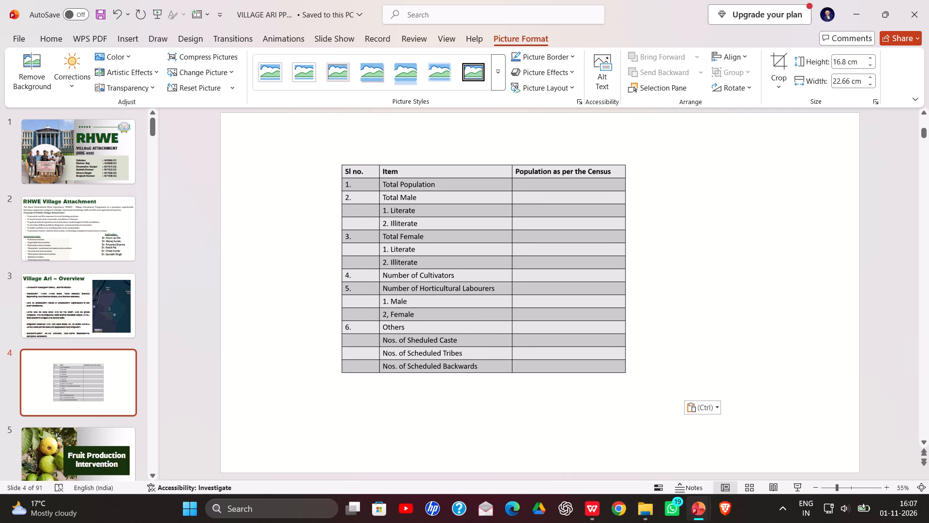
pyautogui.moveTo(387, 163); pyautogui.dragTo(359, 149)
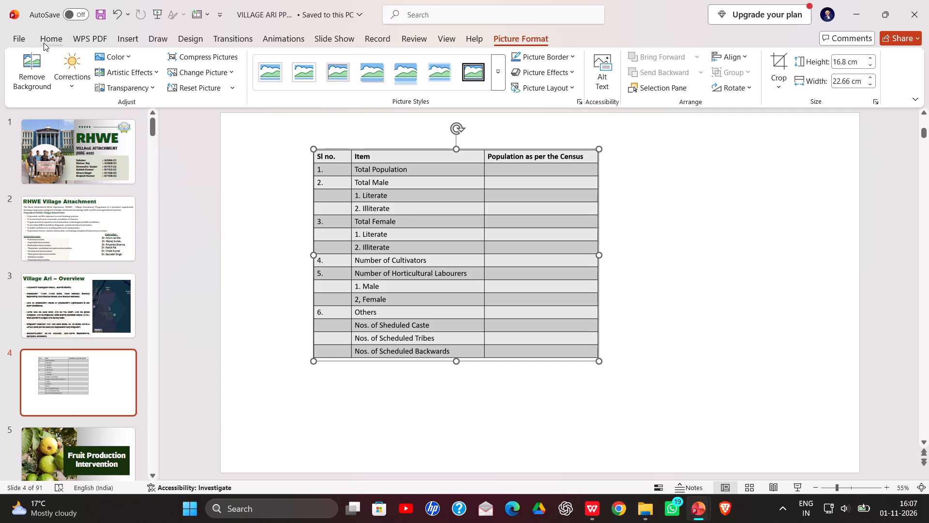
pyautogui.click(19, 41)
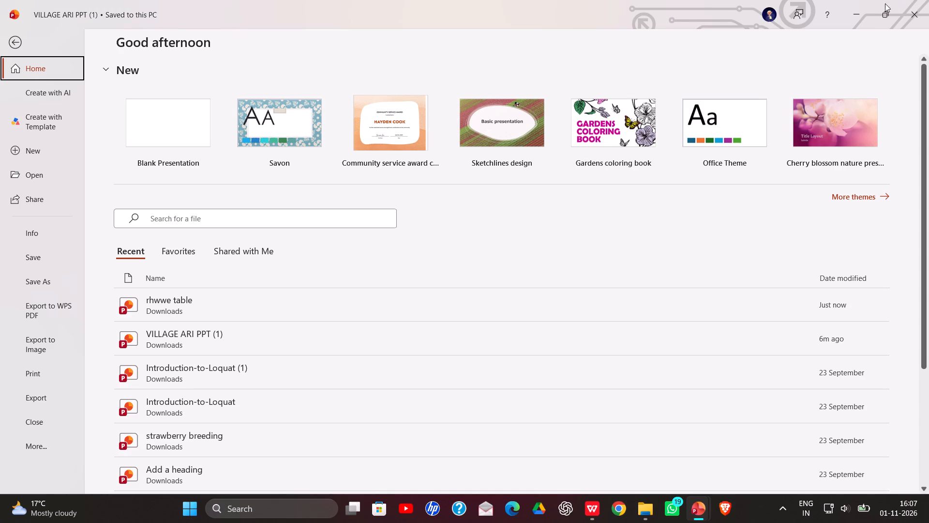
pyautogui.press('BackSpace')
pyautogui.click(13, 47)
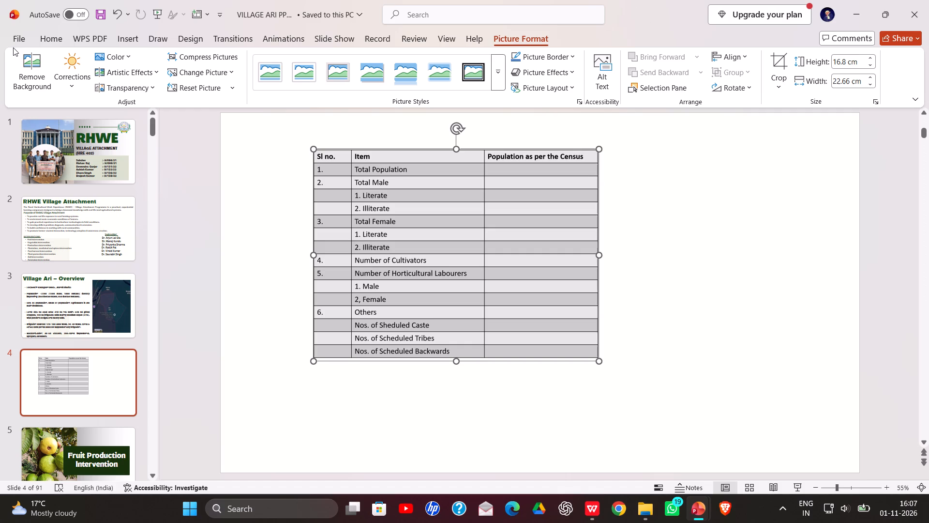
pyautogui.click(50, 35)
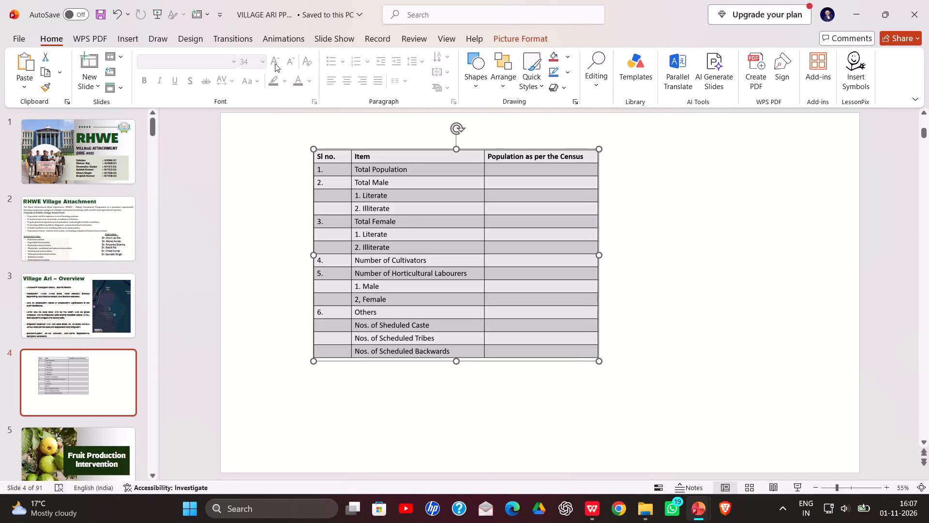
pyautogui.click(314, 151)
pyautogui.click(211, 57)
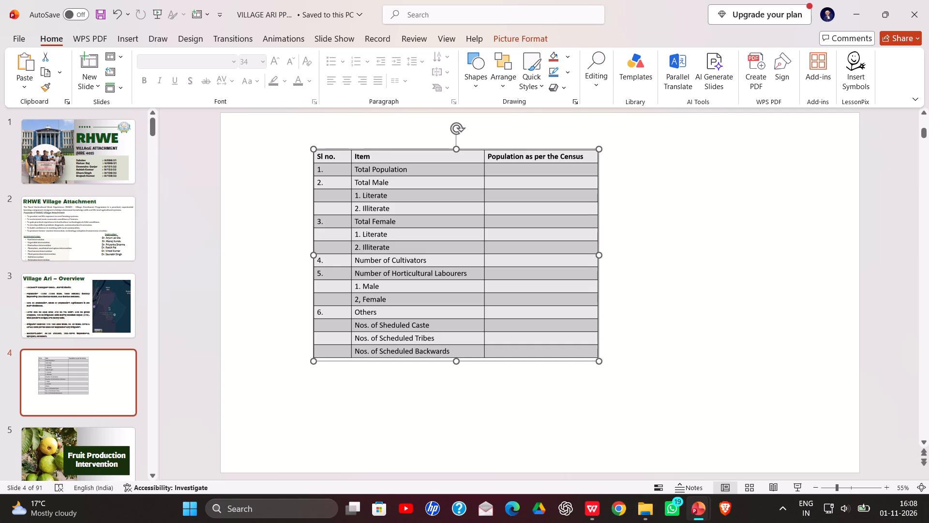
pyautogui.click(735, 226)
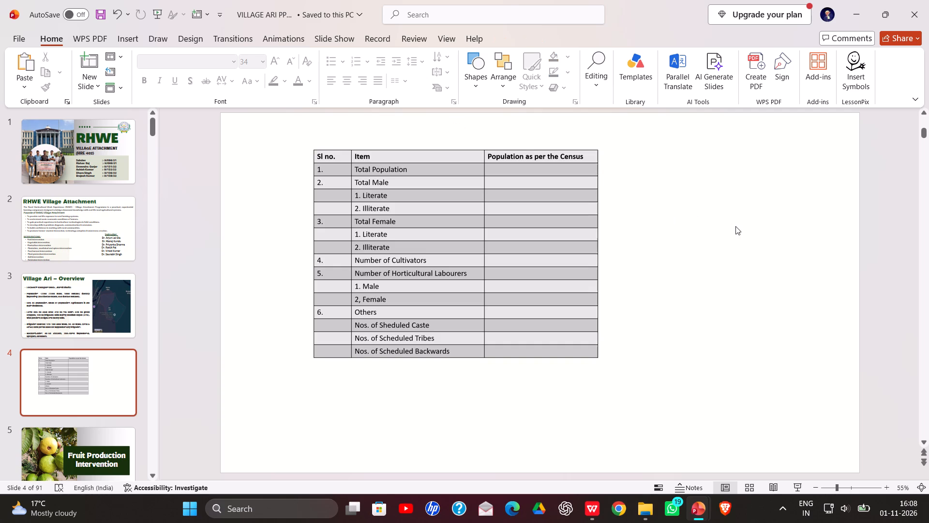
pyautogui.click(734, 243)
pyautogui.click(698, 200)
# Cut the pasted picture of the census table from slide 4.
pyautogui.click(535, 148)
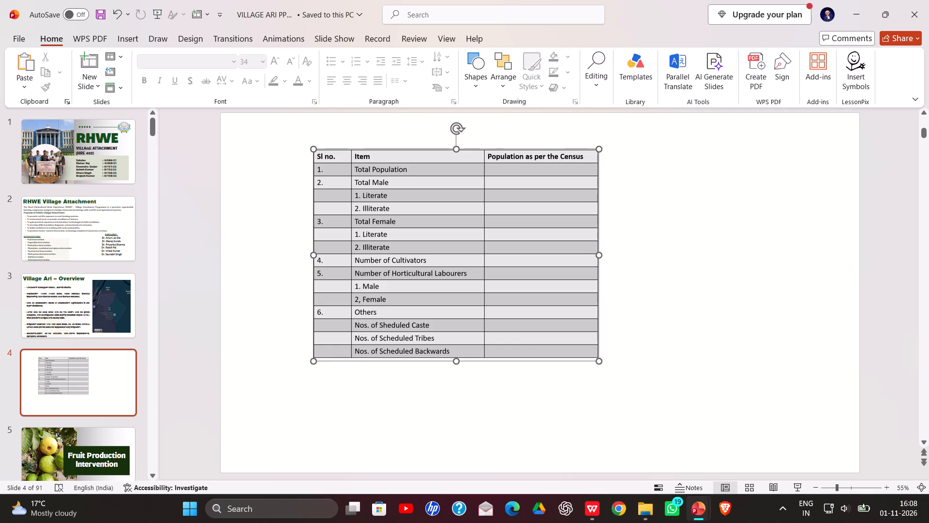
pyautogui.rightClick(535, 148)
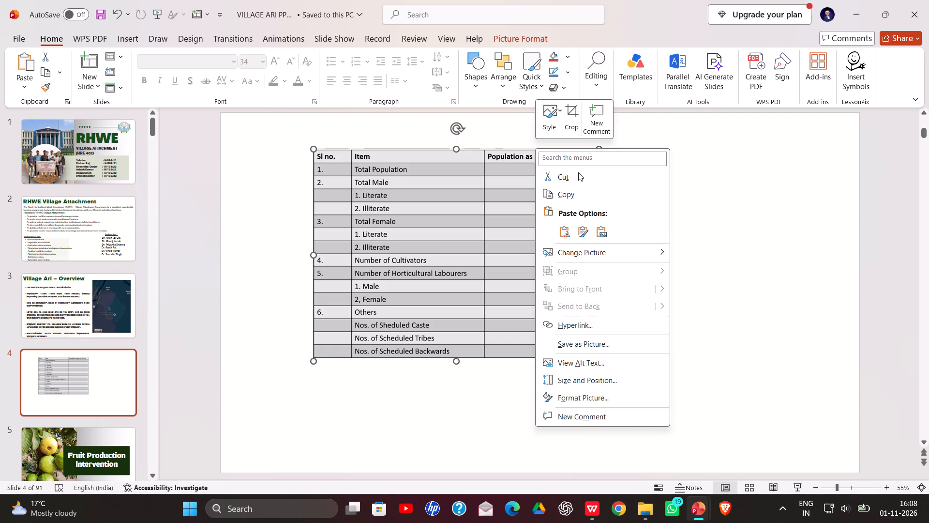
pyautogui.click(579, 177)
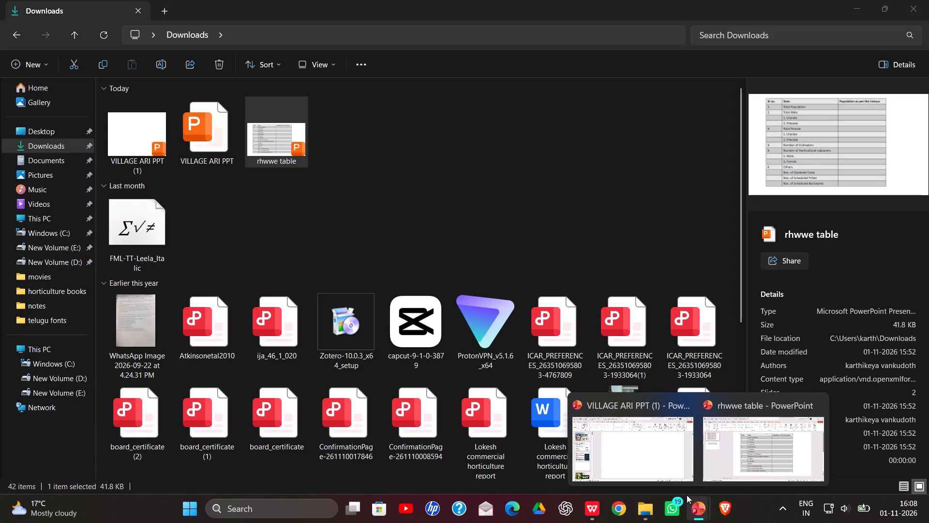
# Copy the census population table from the rhwwe table presentation and paste it onto slide 4 of VILLAGE ARI PPT (1) as an editable table using destination styles.
pyautogui.click(751, 444)
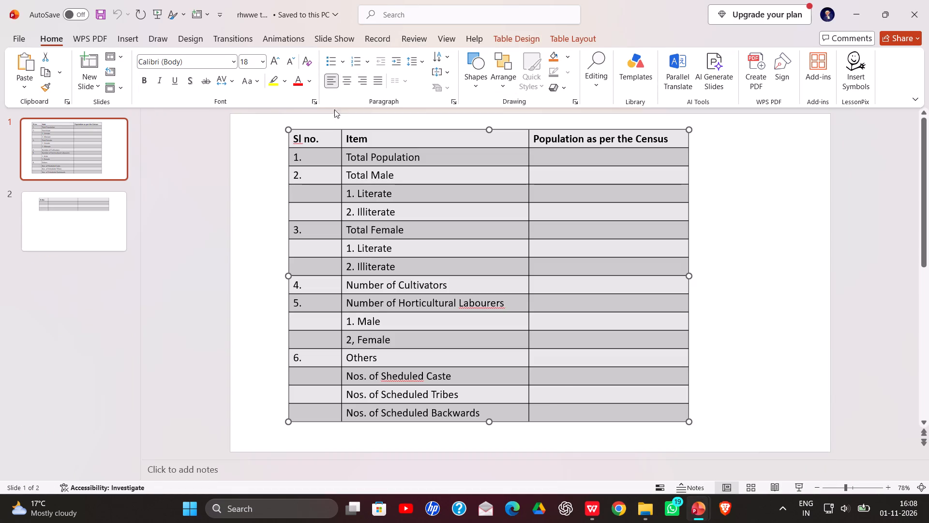
pyautogui.rightClick(319, 129)
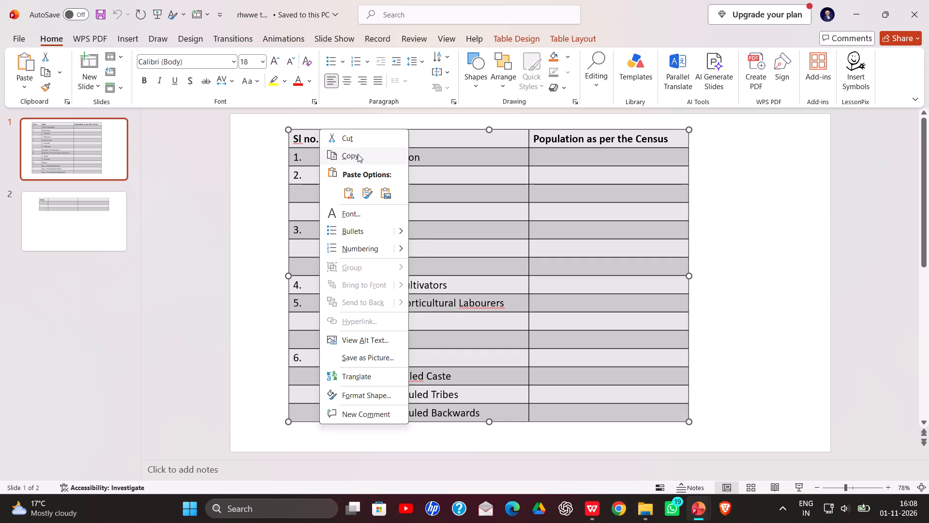
pyautogui.click(358, 154)
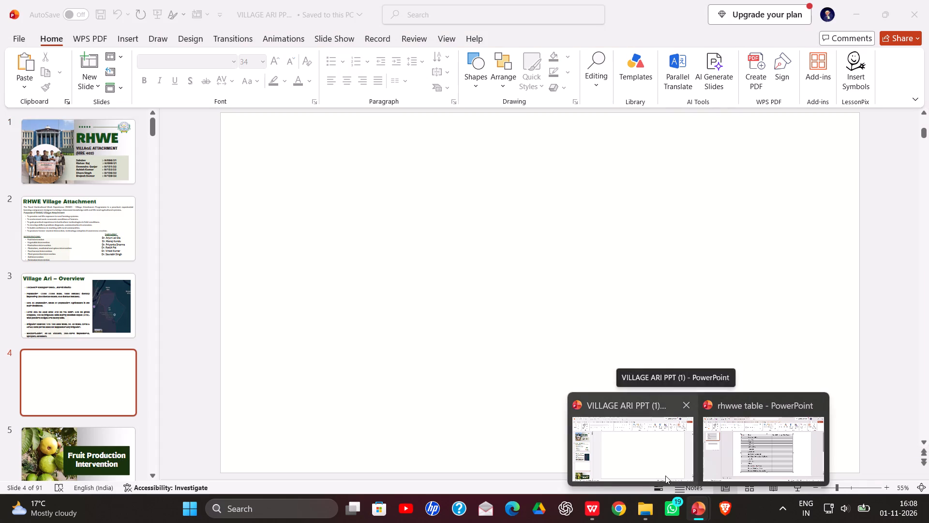
pyautogui.click(662, 475)
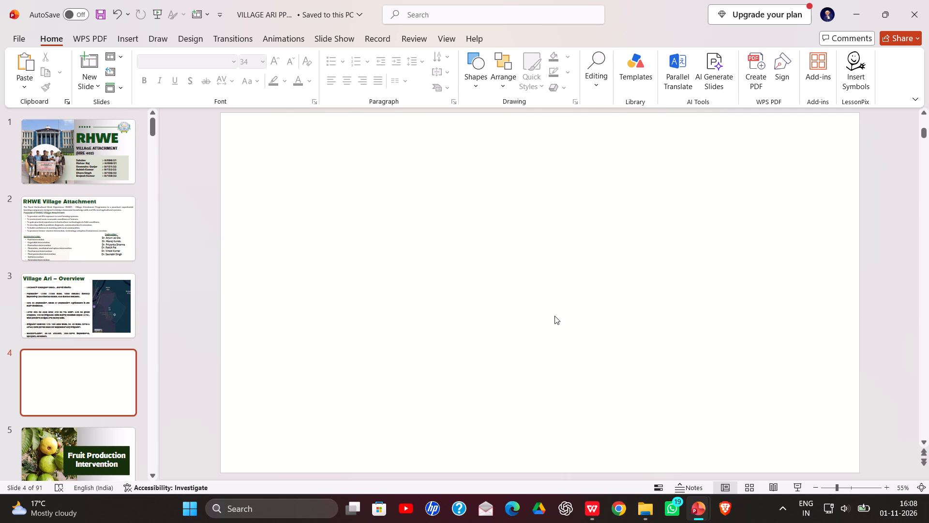
pyautogui.rightClick(359, 158)
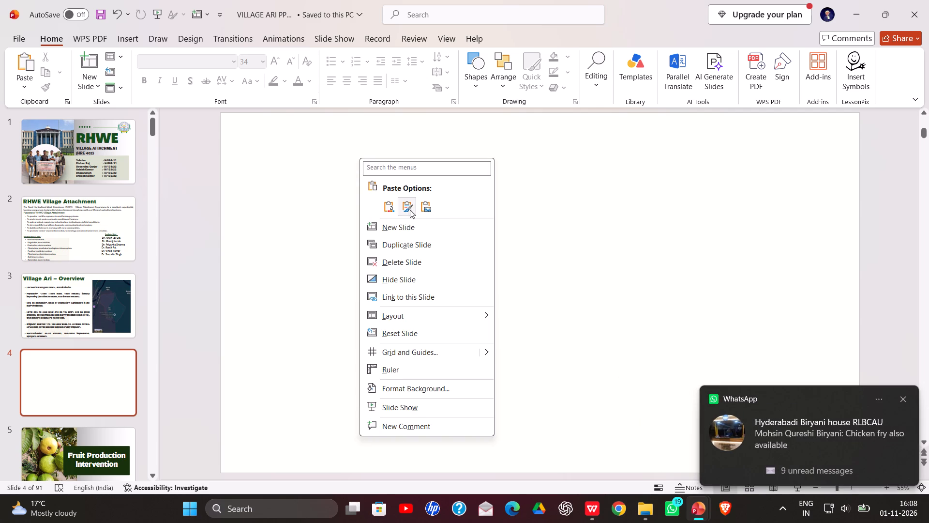
pyautogui.click(386, 208)
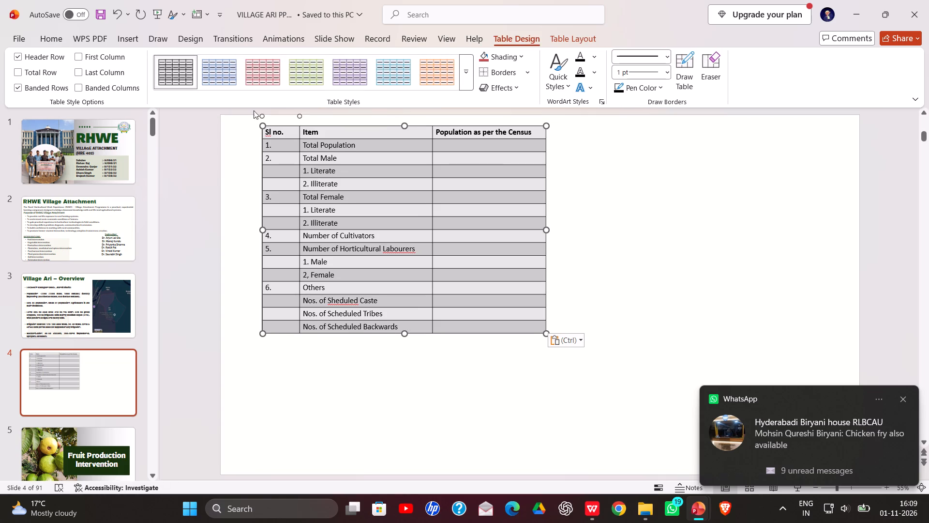
# Set the font size of the whole census table on slide 4 to 24.
pyautogui.click(58, 34)
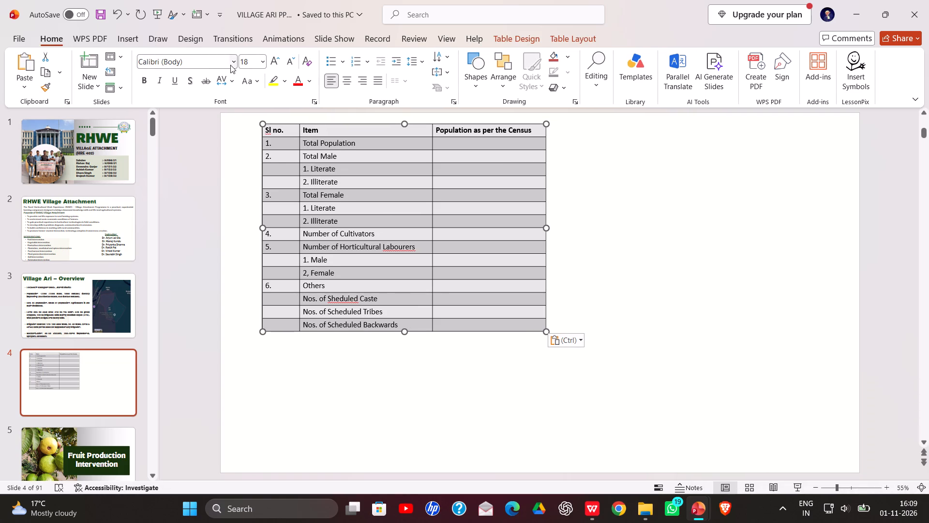
pyautogui.click(262, 63)
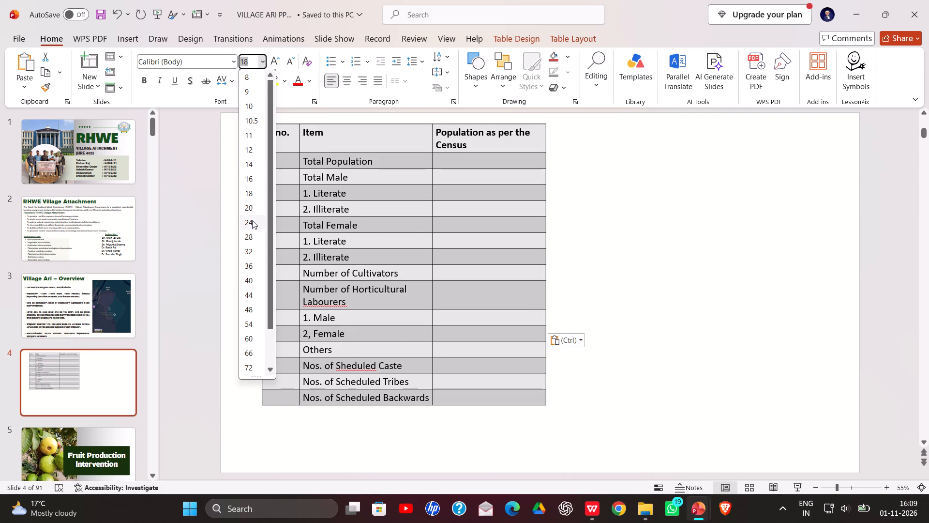
pyautogui.click(252, 220)
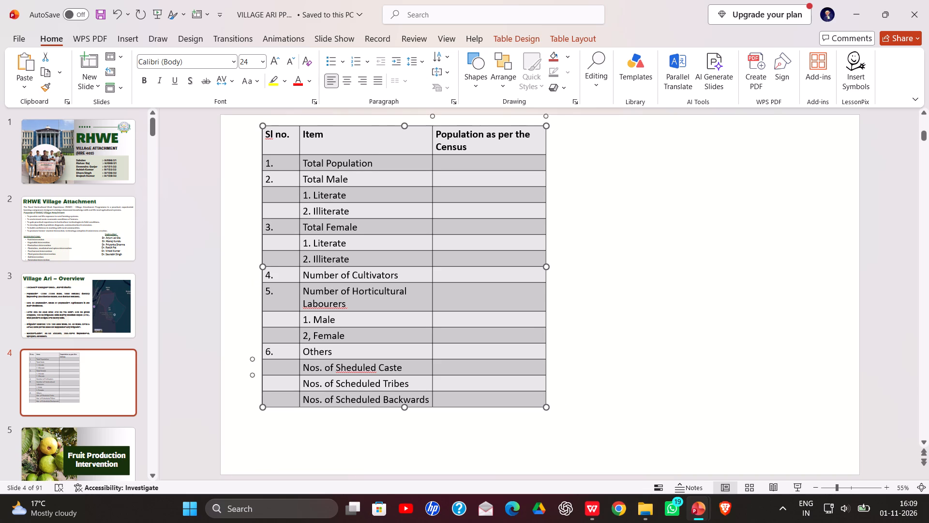
# Widen the Item column of the census table by shifting its border with the population column.
pyautogui.click(433, 312)
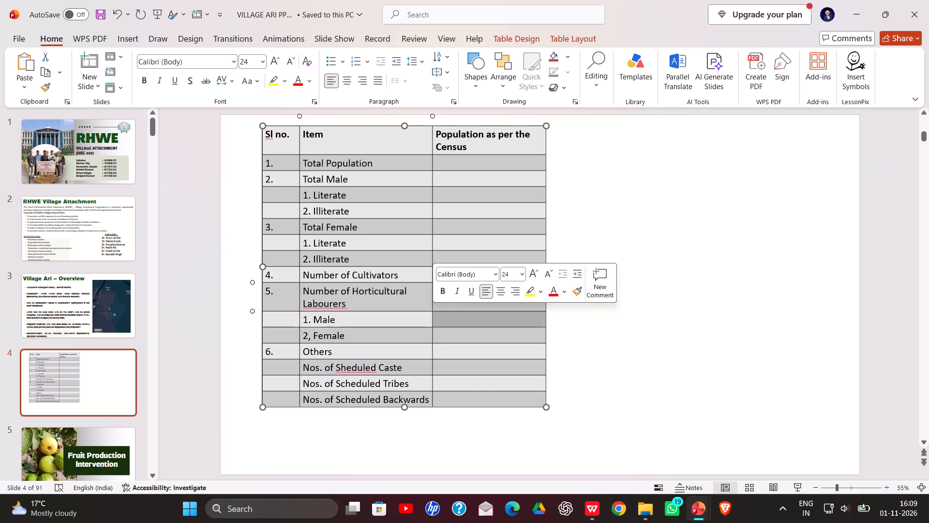
pyautogui.moveTo(430, 310); pyautogui.dragTo(487, 302)
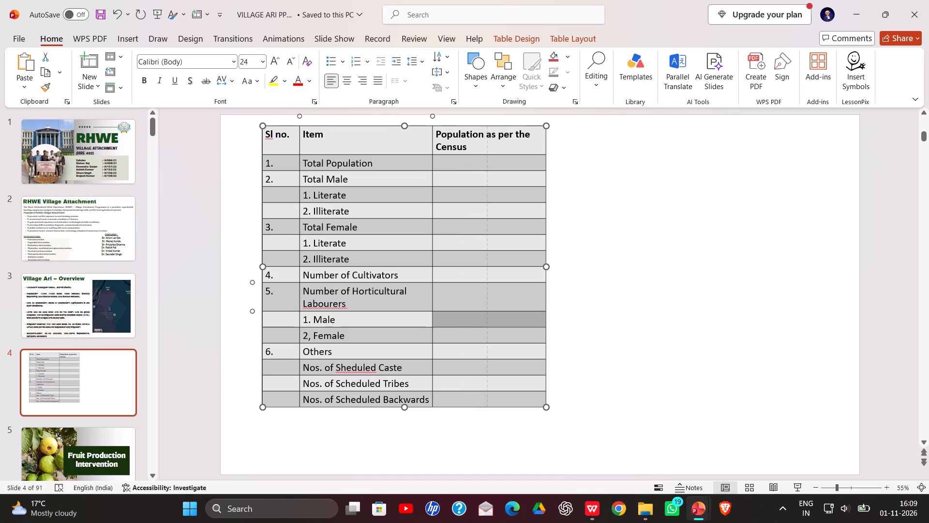
pyautogui.moveTo(487, 302); pyautogui.dragTo(500, 304)
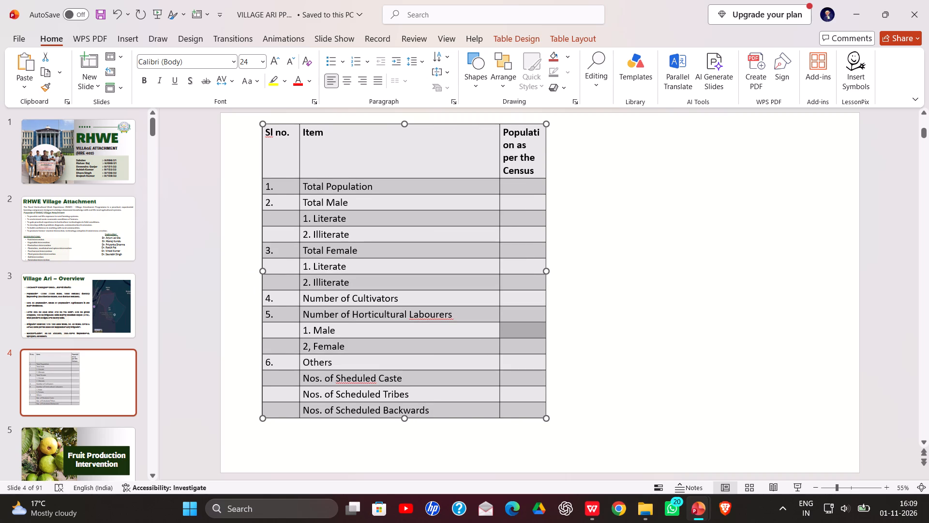
# Move the census table across slide 4, away from the slide's left edge toward its right half.
pyautogui.moveTo(544, 296); pyautogui.dragTo(606, 306)
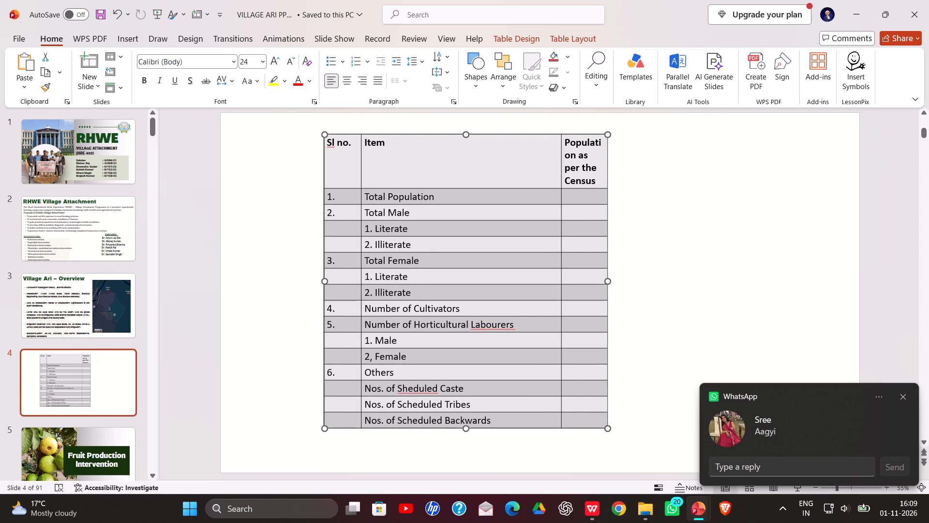
pyautogui.click(608, 315)
pyautogui.moveTo(608, 315); pyautogui.dragTo(633, 312)
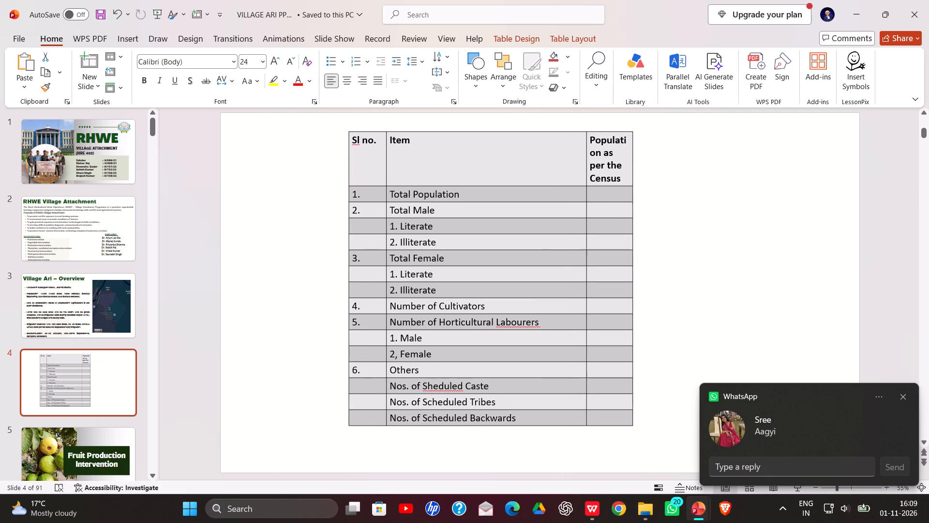
pyautogui.moveTo(633, 312); pyautogui.dragTo(637, 312)
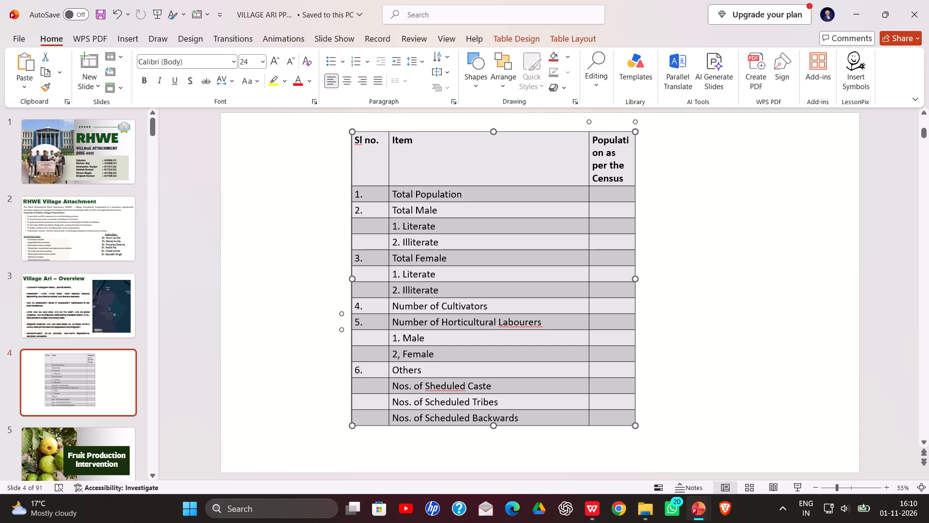
pyautogui.moveTo(633, 322); pyautogui.dragTo(677, 327)
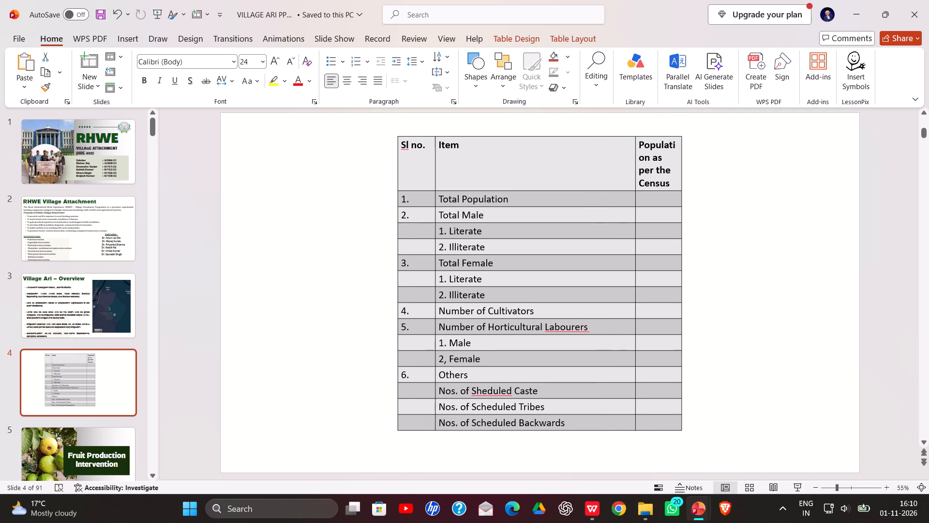
pyautogui.moveTo(677, 327); pyautogui.dragTo(678, 327)
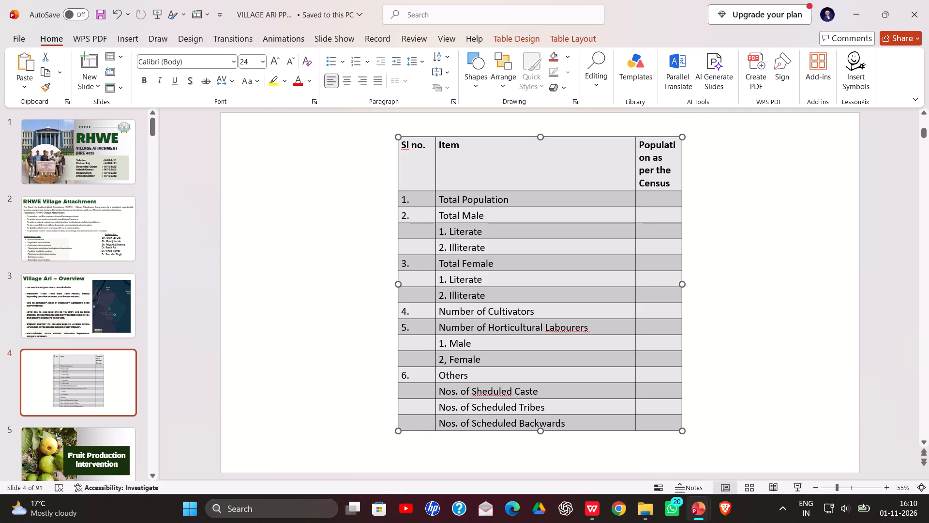
# Widen the whole census table by stretching its right edge close to the slide's right edge.
pyautogui.moveTo(680, 286); pyautogui.dragTo(735, 280)
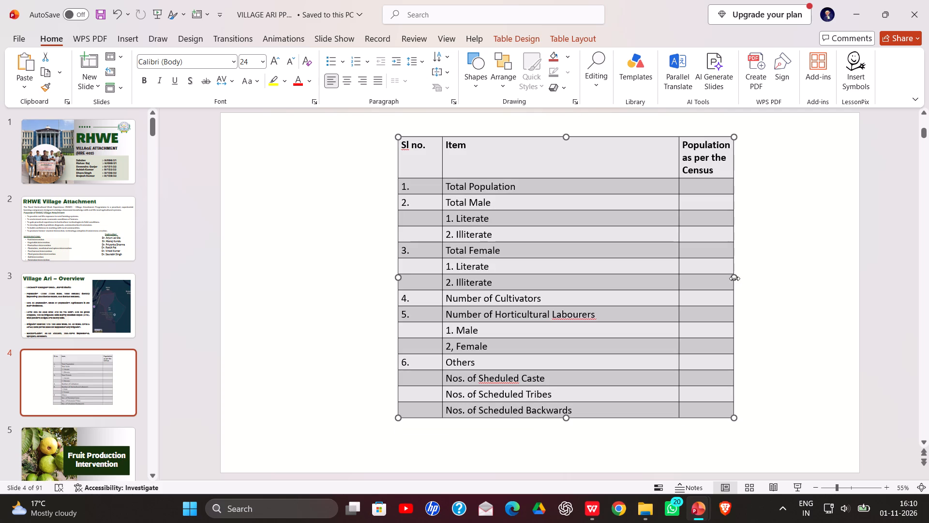
pyautogui.moveTo(732, 278); pyautogui.dragTo(775, 276)
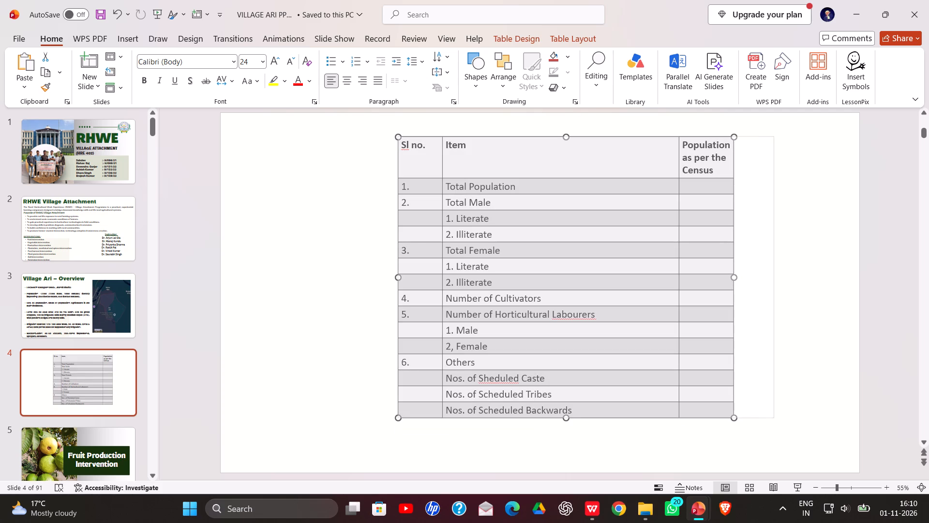
pyautogui.moveTo(775, 276); pyautogui.dragTo(809, 273)
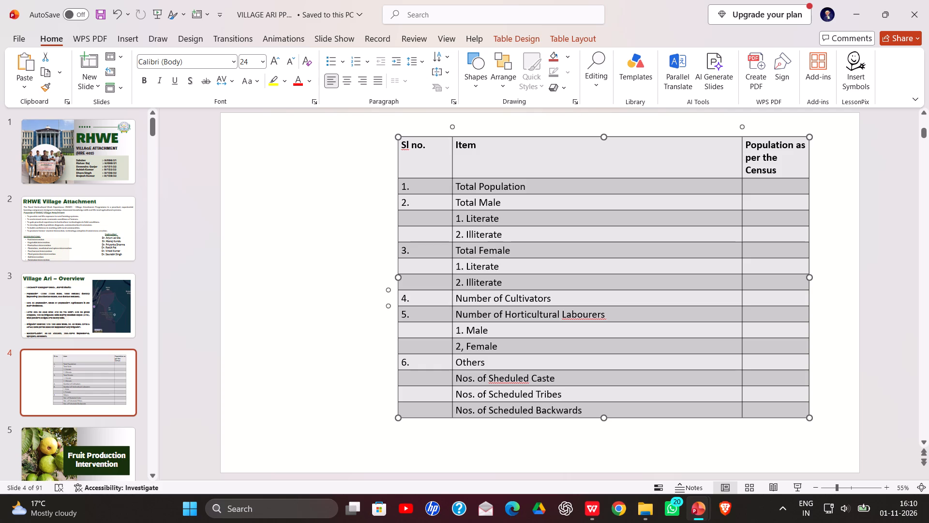
# Narrow the Item column so the "Population as per the Census" heading fits on a single line.
pyautogui.click(744, 290)
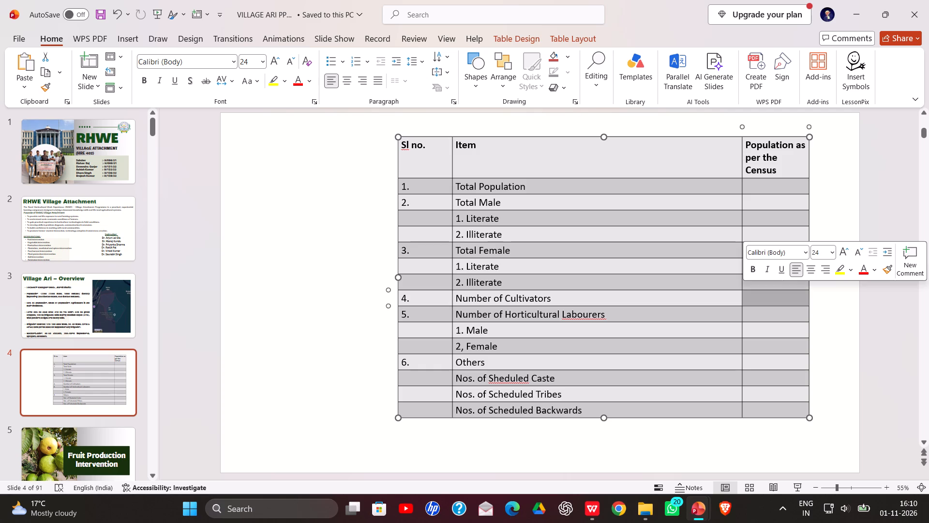
pyautogui.click(737, 290)
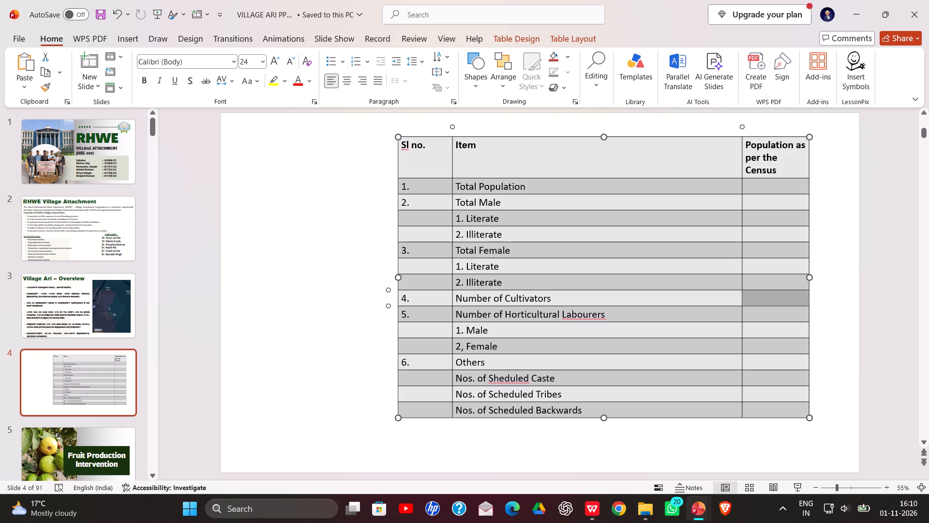
pyautogui.click(738, 290)
pyautogui.moveTo(738, 312); pyautogui.dragTo(645, 323)
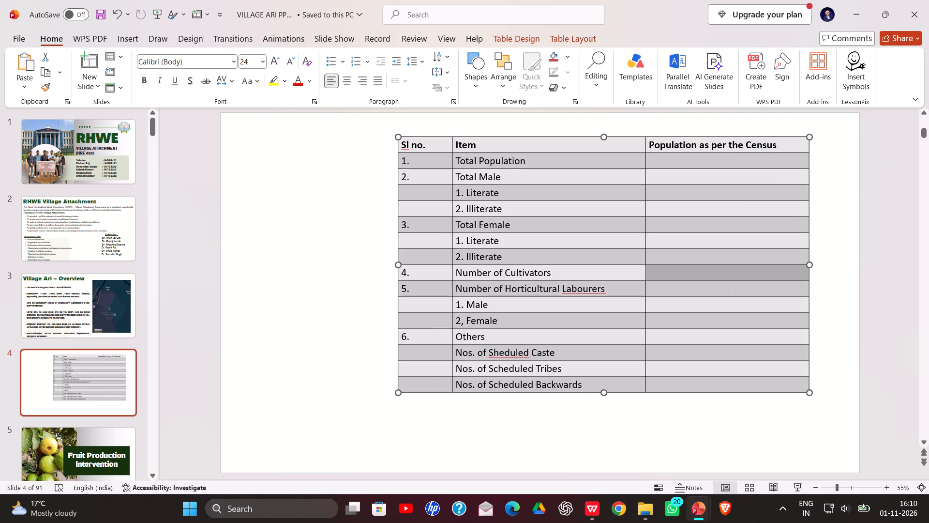
# Move the census table down and left to a more central place on slide 4.
pyautogui.moveTo(523, 137); pyautogui.dragTo(501, 153)
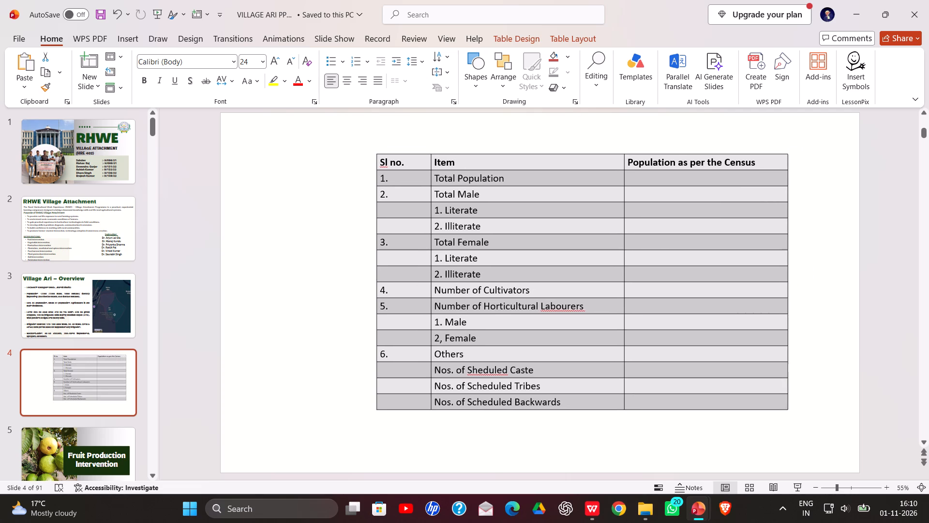
pyautogui.moveTo(501, 153); pyautogui.dragTo(469, 158)
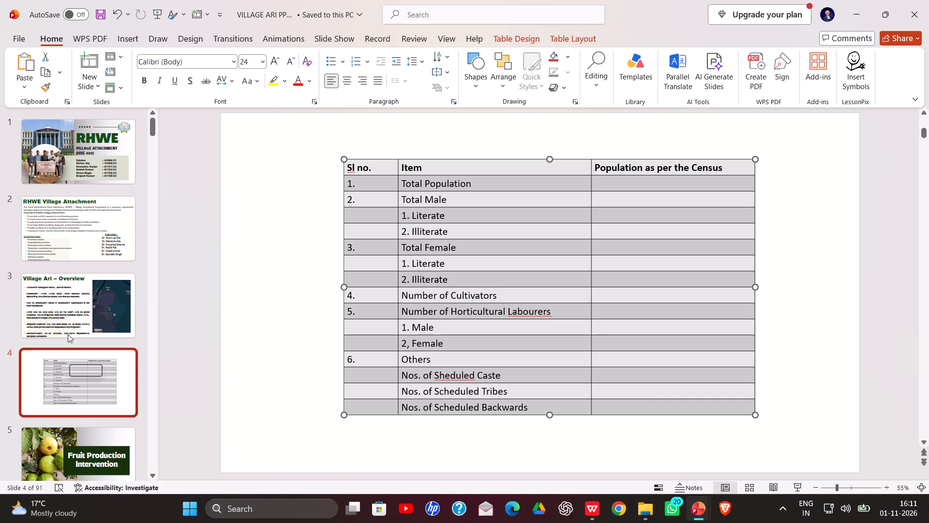
# Check slide 3's look, then apply the first green style of the Medium group to slide 4's census table.
pyautogui.click(73, 318)
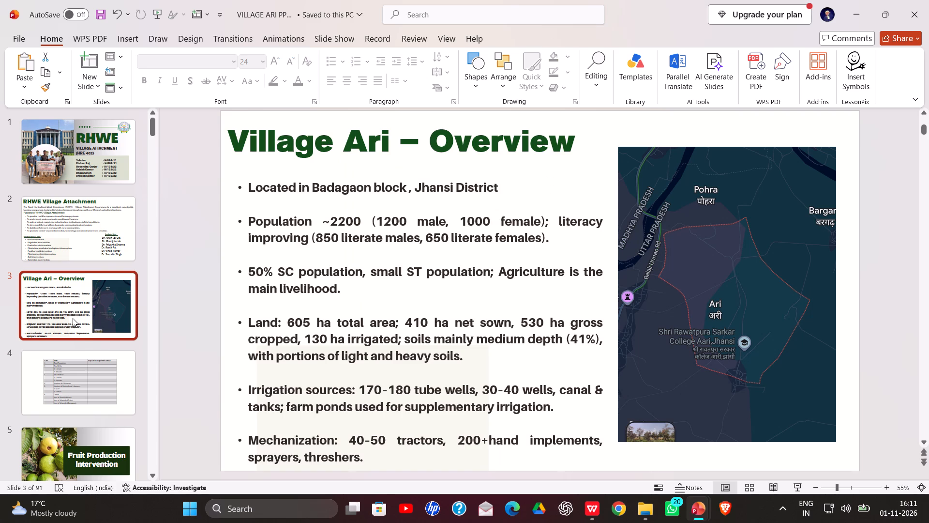
pyautogui.click(112, 397)
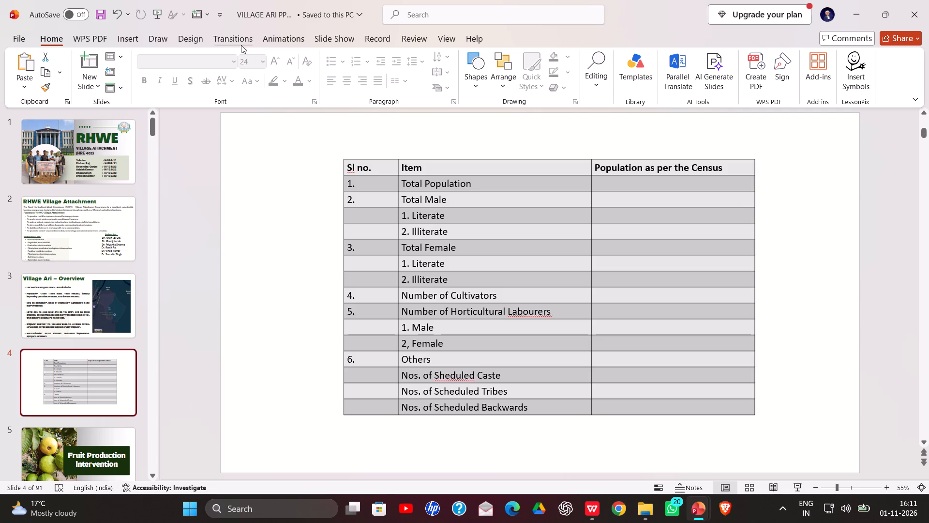
pyautogui.click(375, 167)
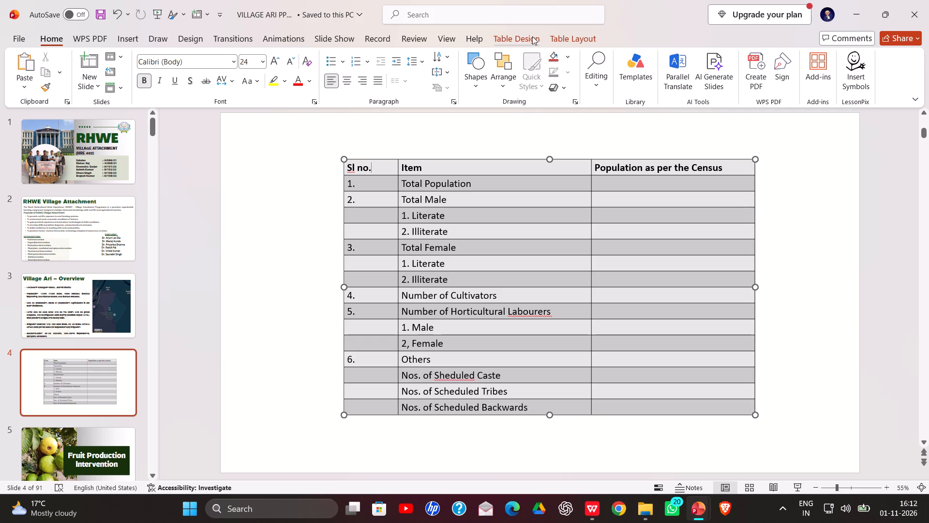
pyautogui.click(503, 37)
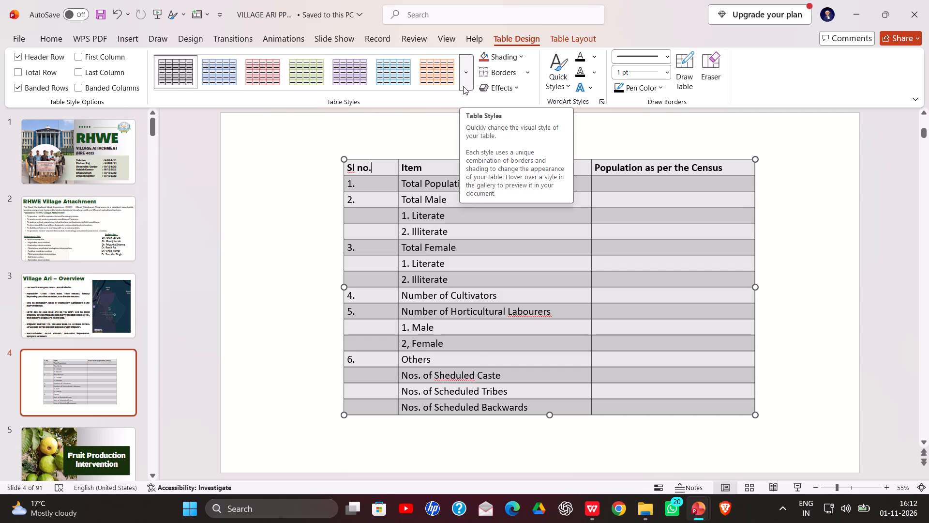
pyautogui.click(463, 86)
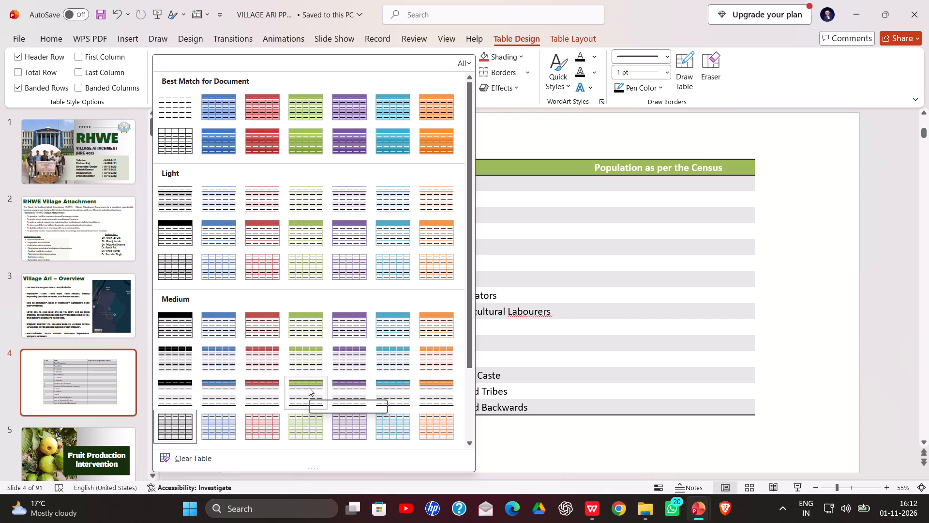
pyautogui.click(307, 337)
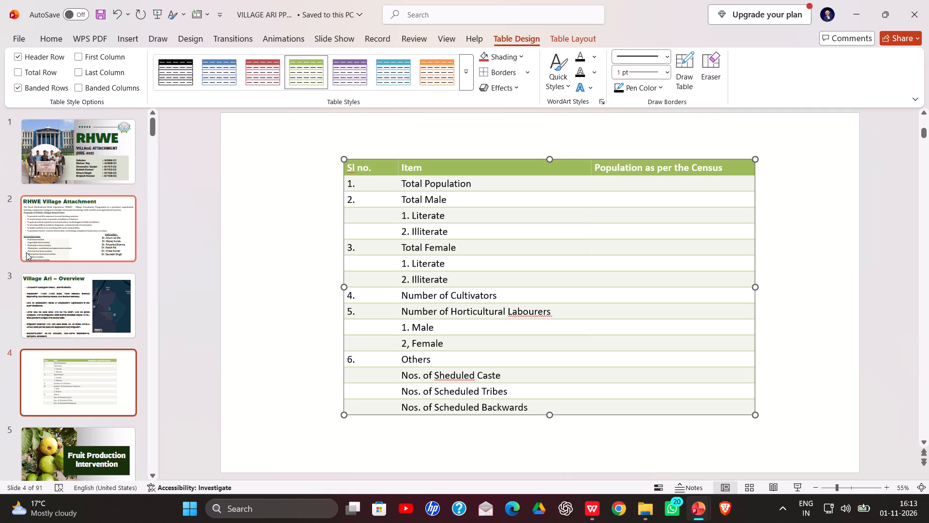
# Look through the neighbouring slides, including slides 9, 7 and 3, for their layout and return to slide 4.
pyautogui.scroll(-3, 29, 261)
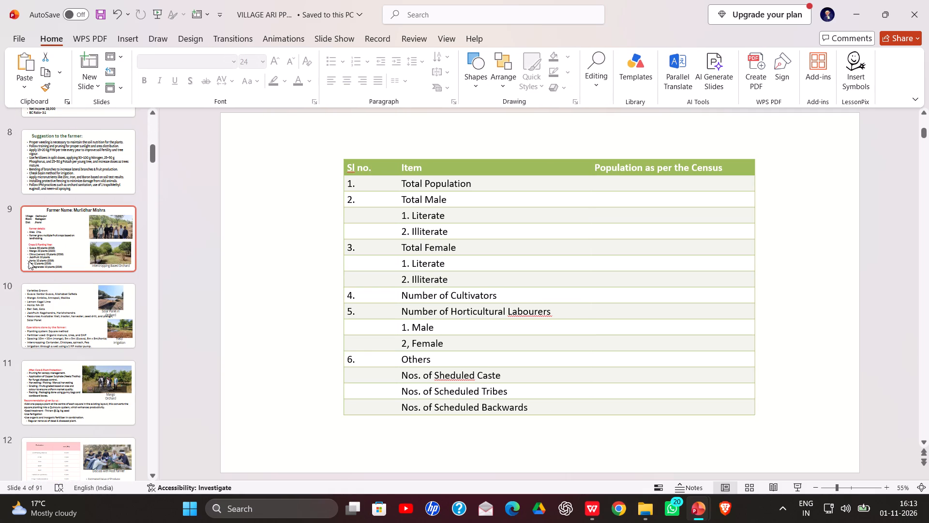
pyautogui.click(46, 273)
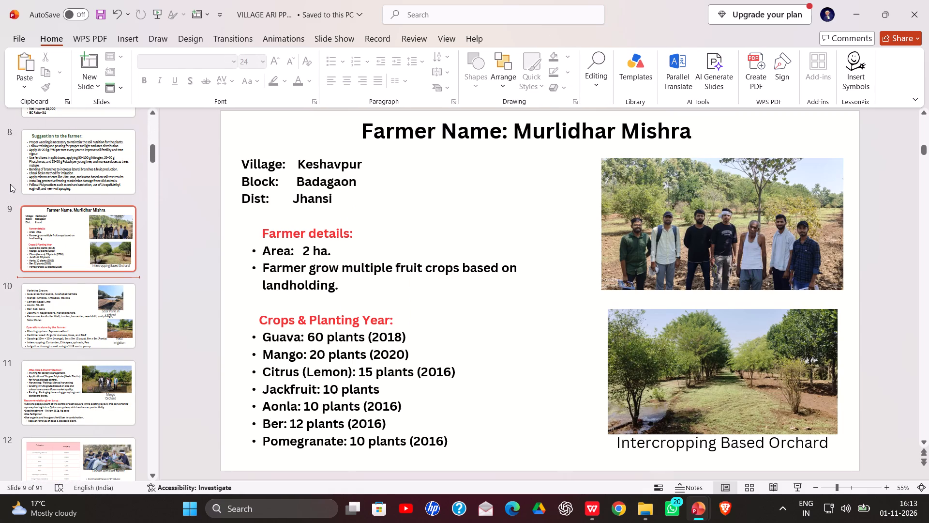
pyautogui.scroll(5, 15, 160)
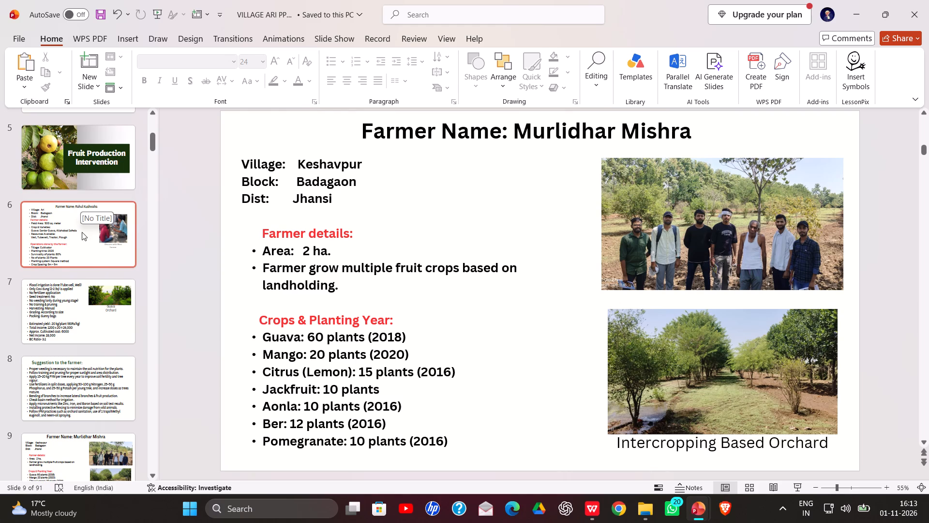
pyautogui.click(102, 328)
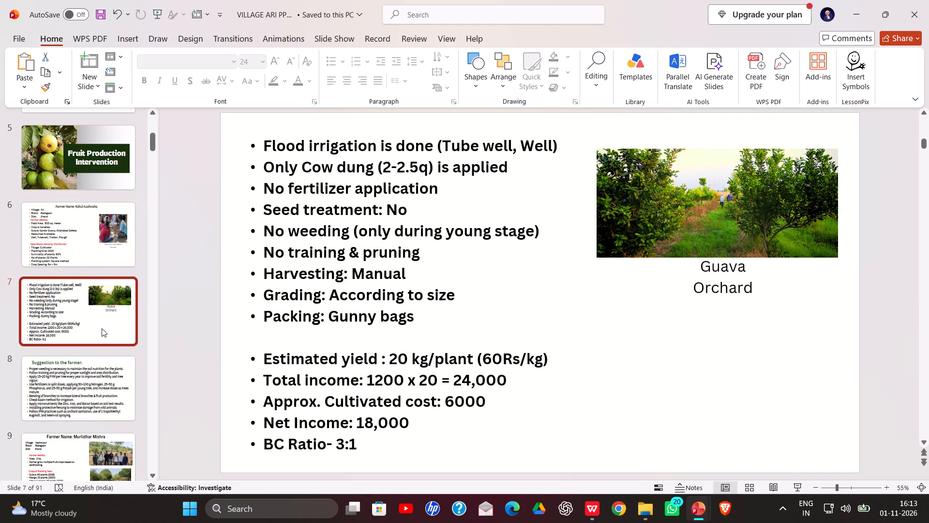
pyautogui.scroll(-1, 103, 366)
pyautogui.scroll(1, 103, 366)
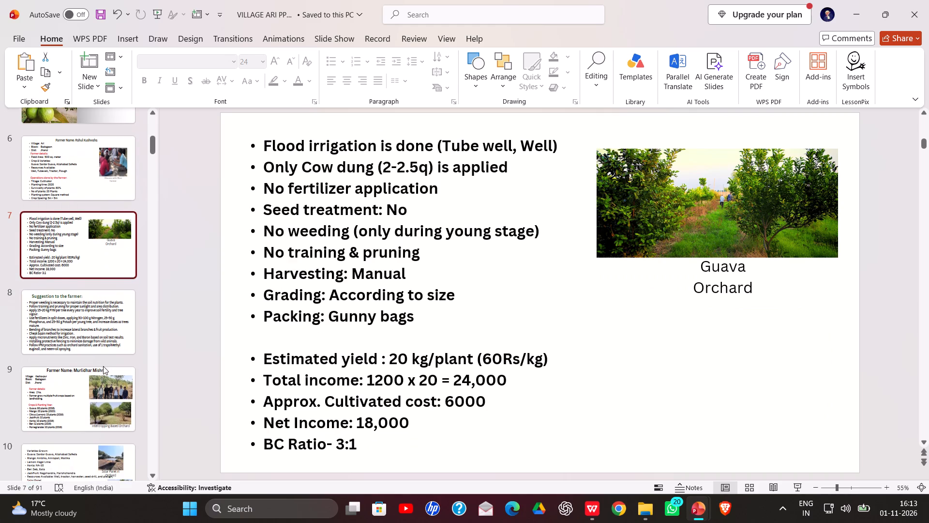
pyautogui.scroll(2, 103, 366)
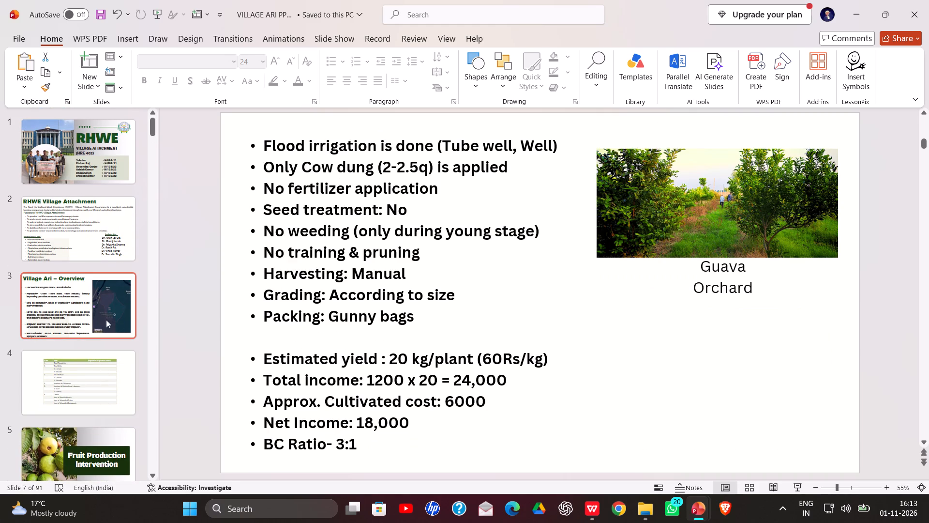
pyautogui.click(106, 296)
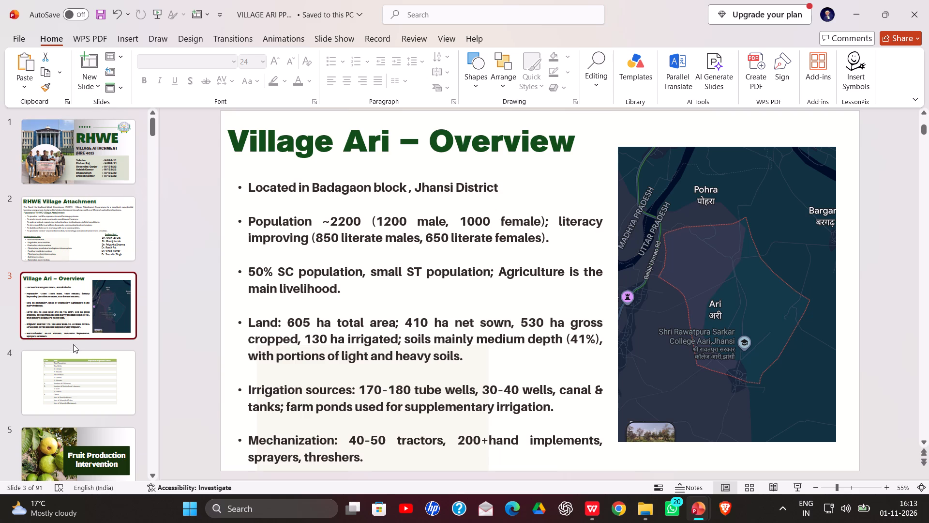
pyautogui.click(82, 360)
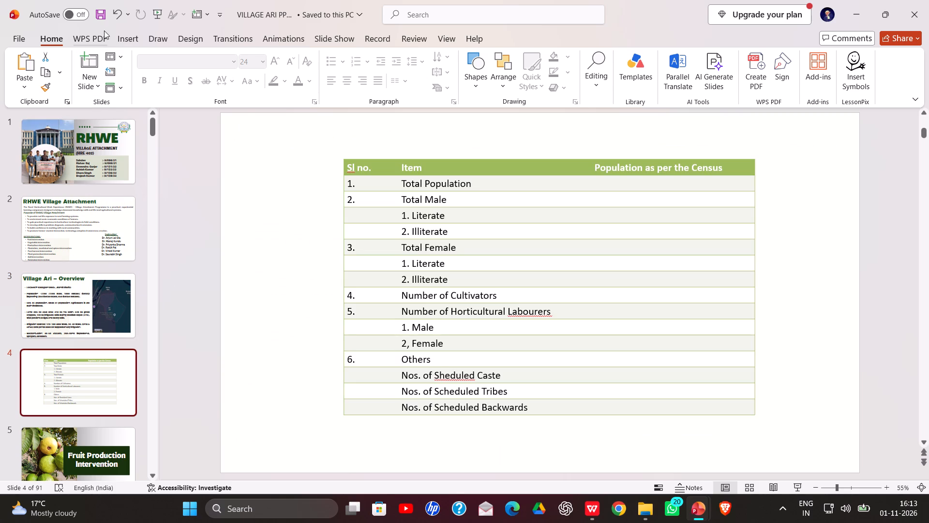
# Add a text box on slide 4 reading "Population of Village".
pyautogui.click(128, 36)
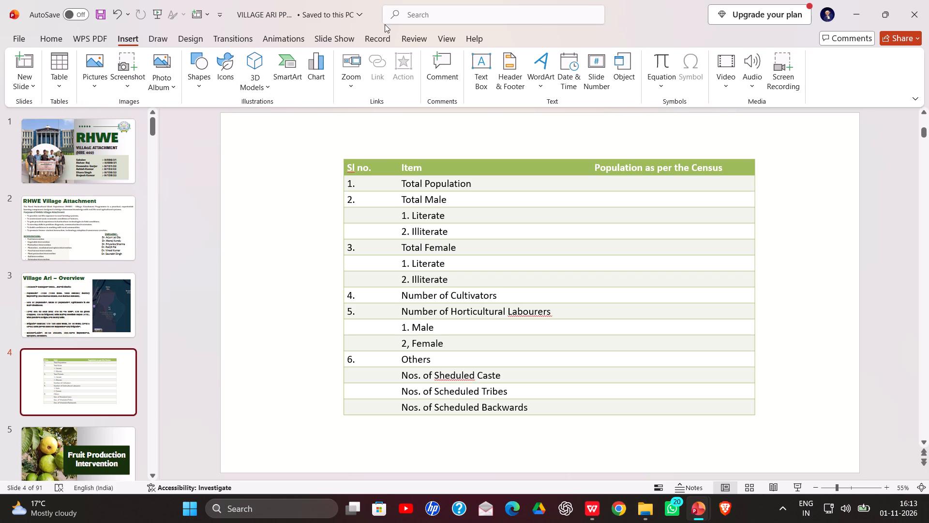
pyautogui.click(471, 70)
pyautogui.click(476, 85)
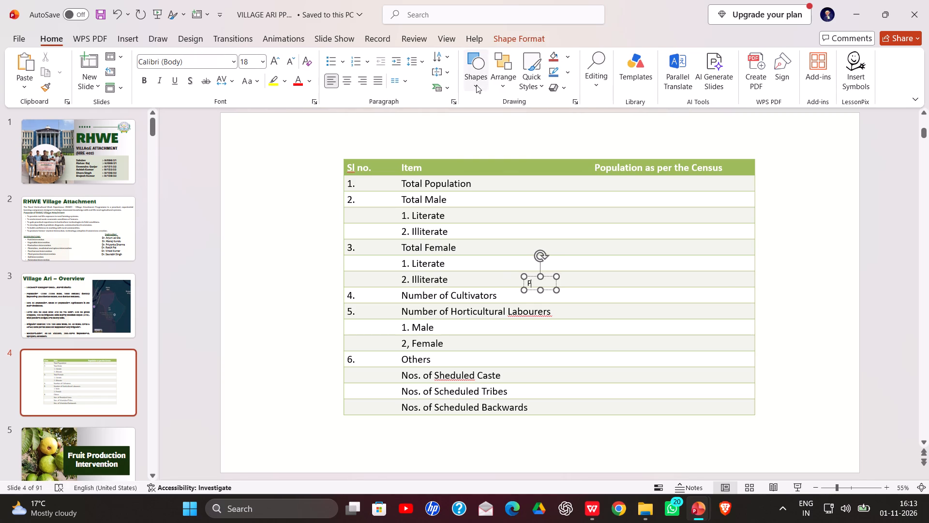
pyautogui.write('opulation of')
pyautogui.press('space')
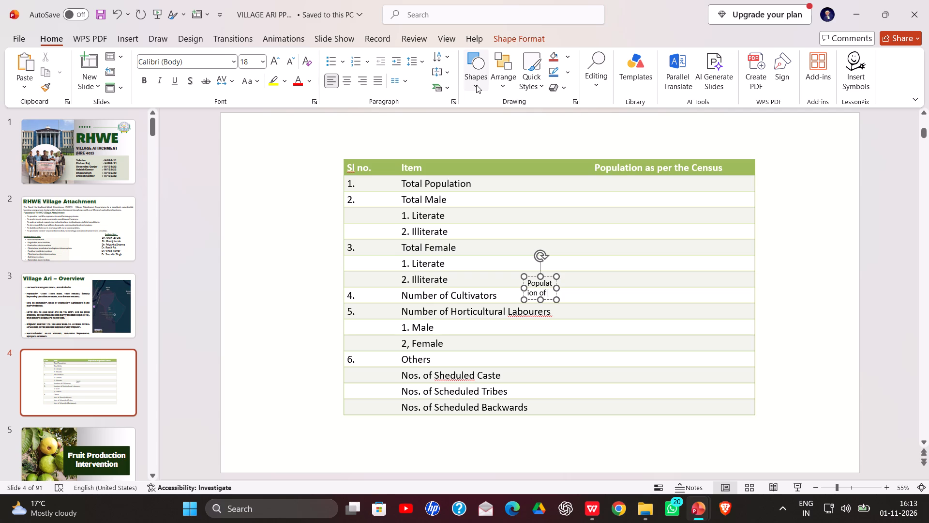
pyautogui.write('illage')
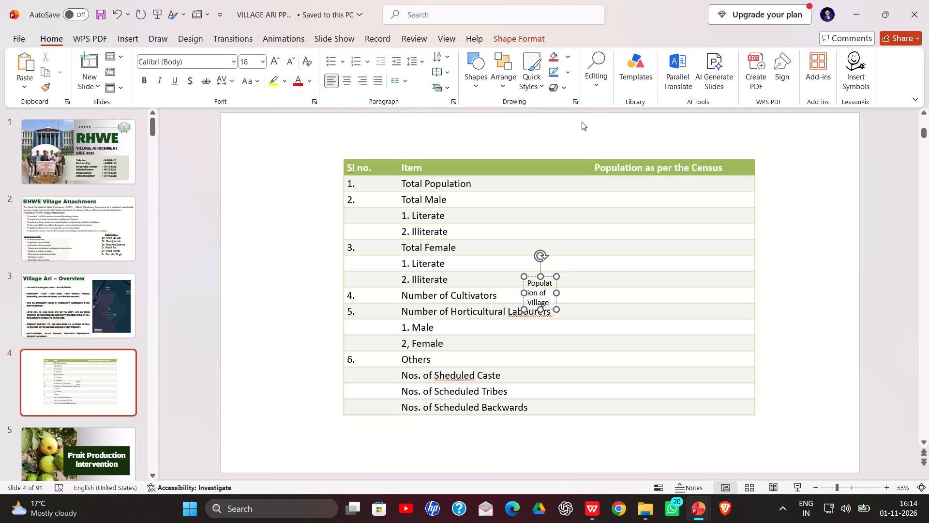
pyautogui.moveTo(582, 122); pyautogui.dragTo(532, 266)
pyautogui.moveTo(545, 291); pyautogui.dragTo(454, 144)
pyautogui.click(362, 132)
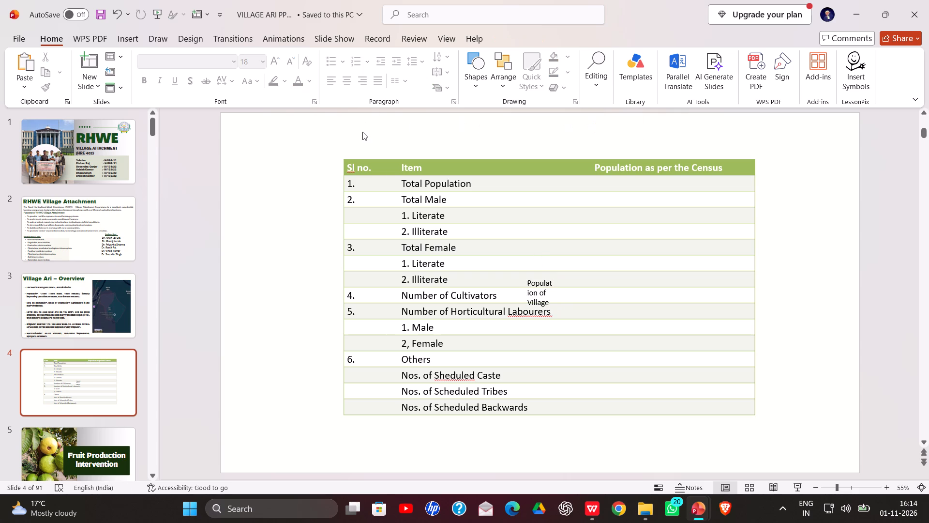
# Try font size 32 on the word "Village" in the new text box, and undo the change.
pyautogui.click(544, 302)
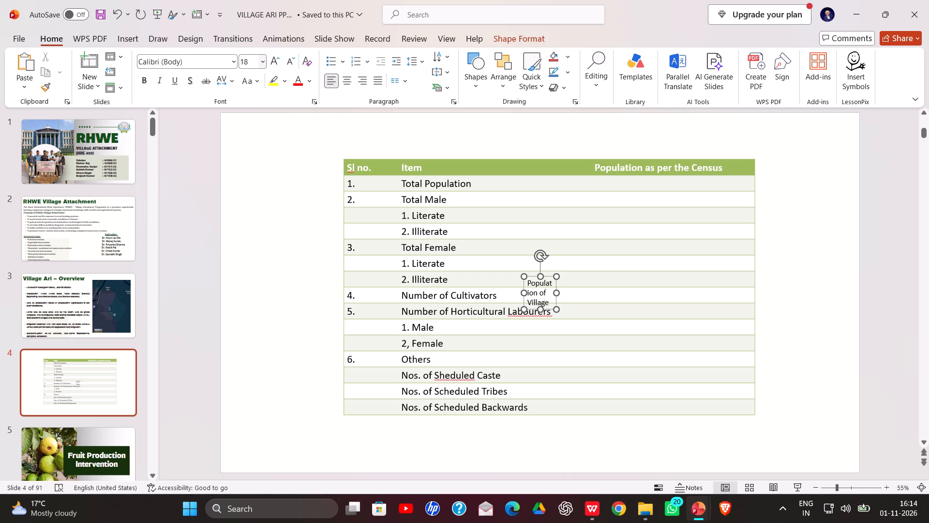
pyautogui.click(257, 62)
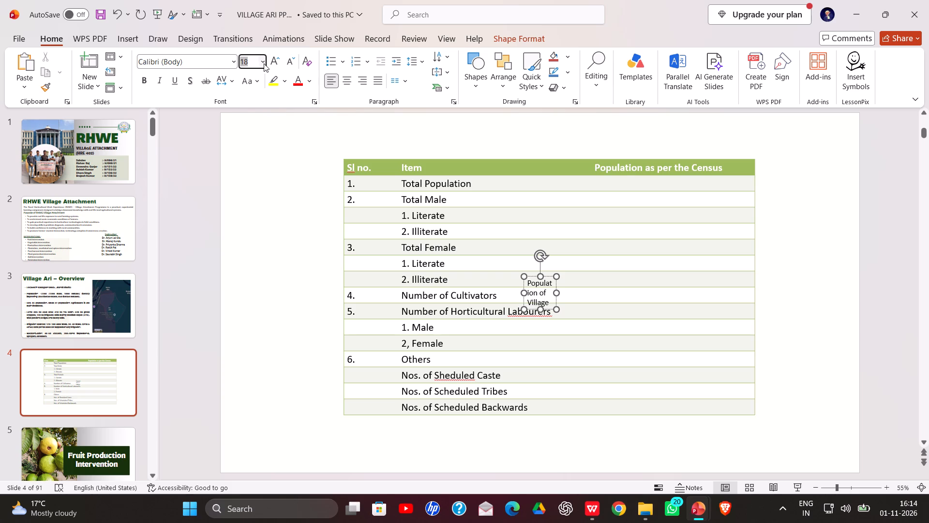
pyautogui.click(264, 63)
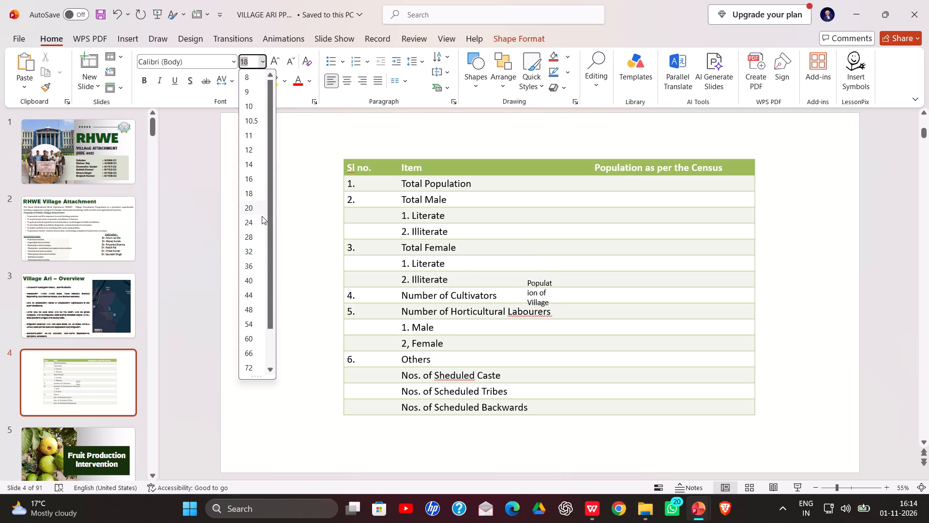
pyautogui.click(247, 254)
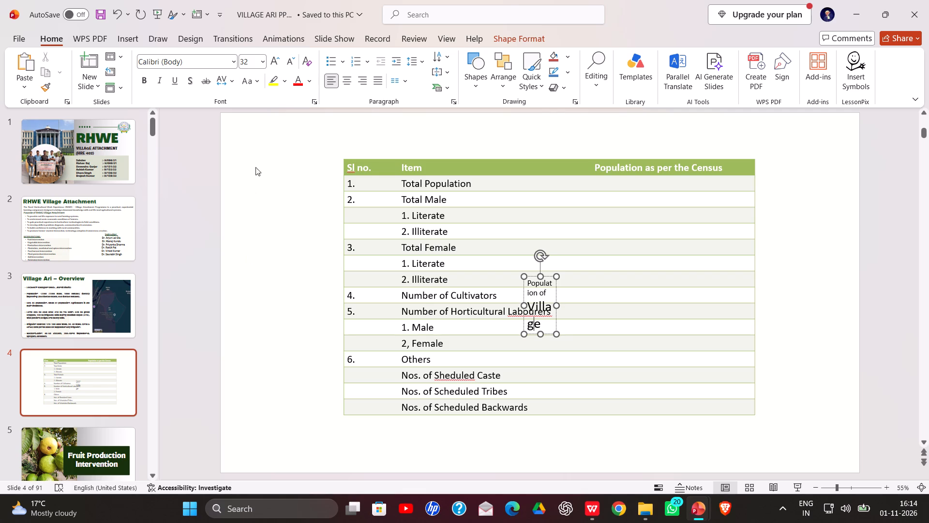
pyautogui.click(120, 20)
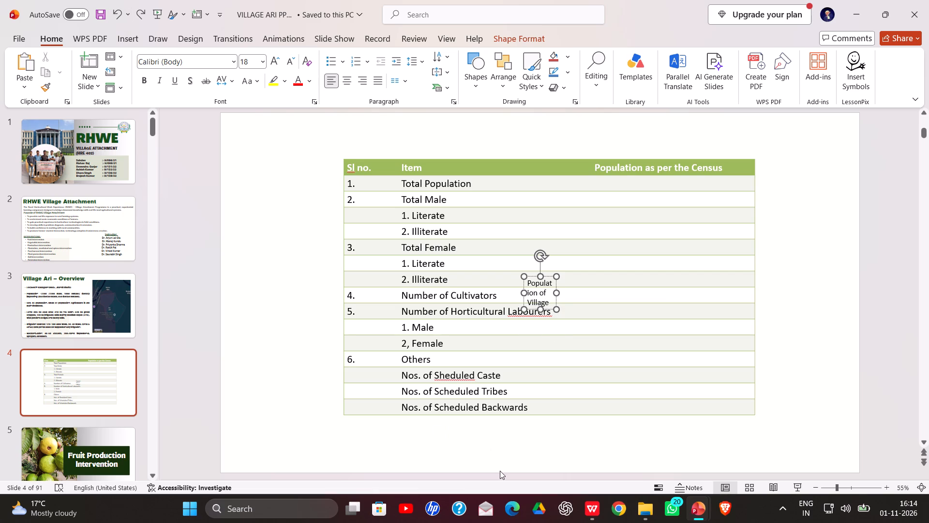
# Widen the "Population of Village" text box so its text fits on a single line.
pyautogui.moveTo(502, 472); pyautogui.dragTo(542, 331)
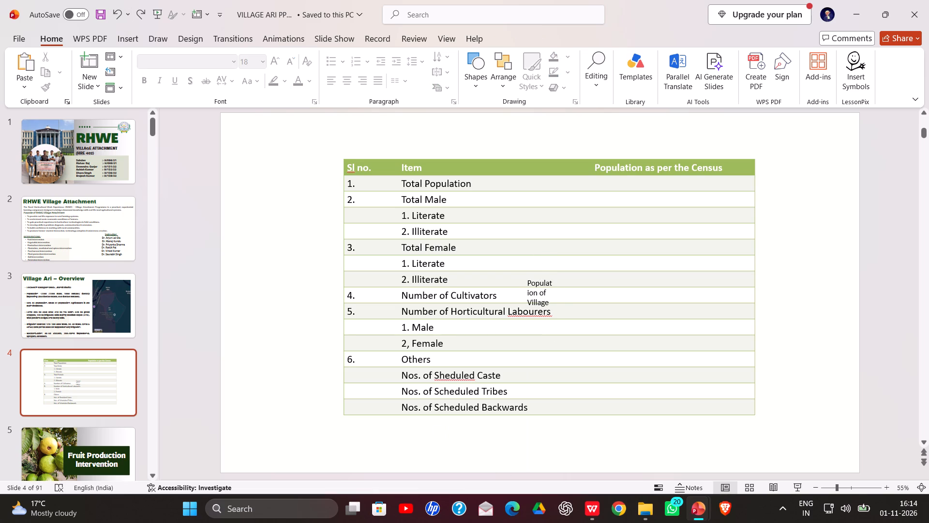
pyautogui.click(528, 295)
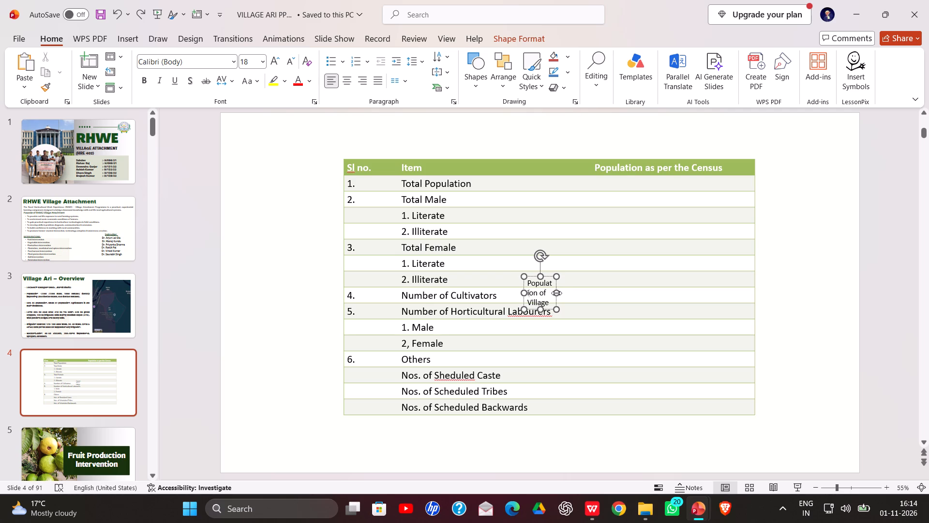
pyautogui.moveTo(556, 293); pyautogui.dragTo(589, 294)
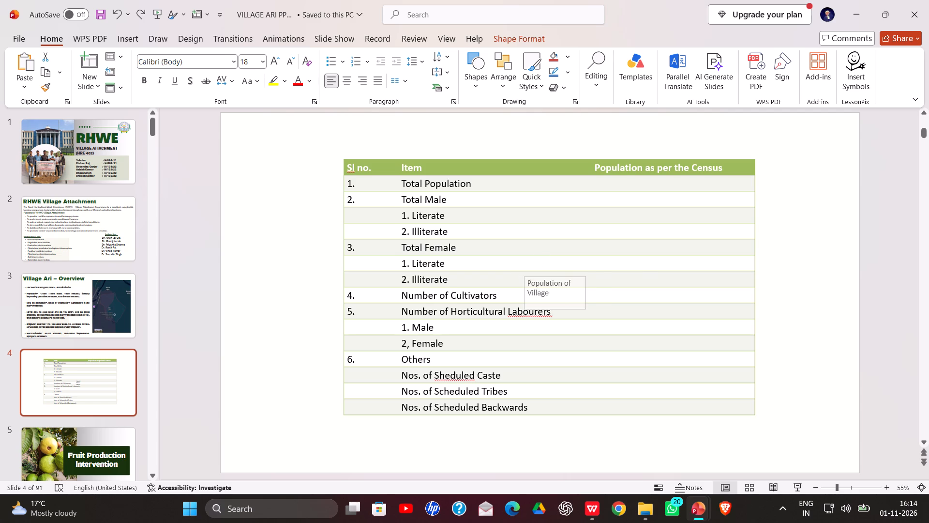
pyautogui.moveTo(589, 294); pyautogui.dragTo(663, 290)
pyautogui.click(674, 439)
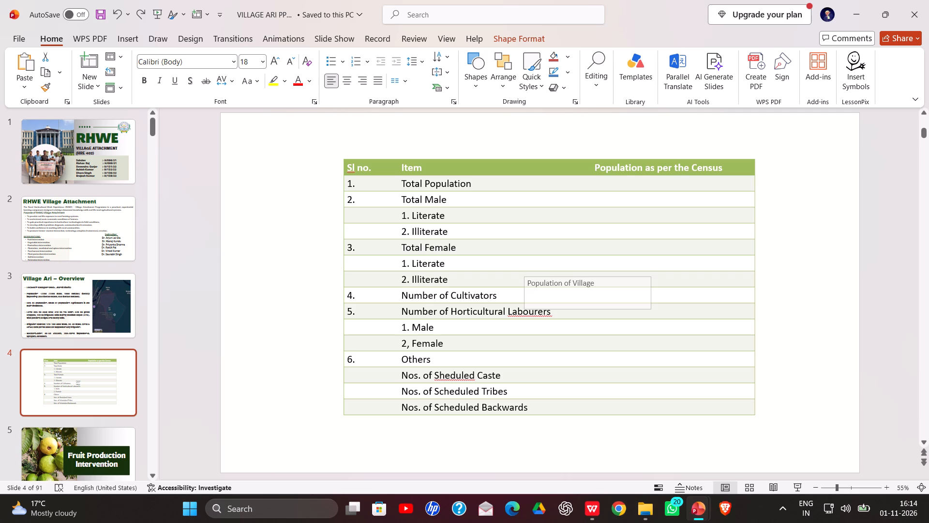
pyautogui.click(674, 439)
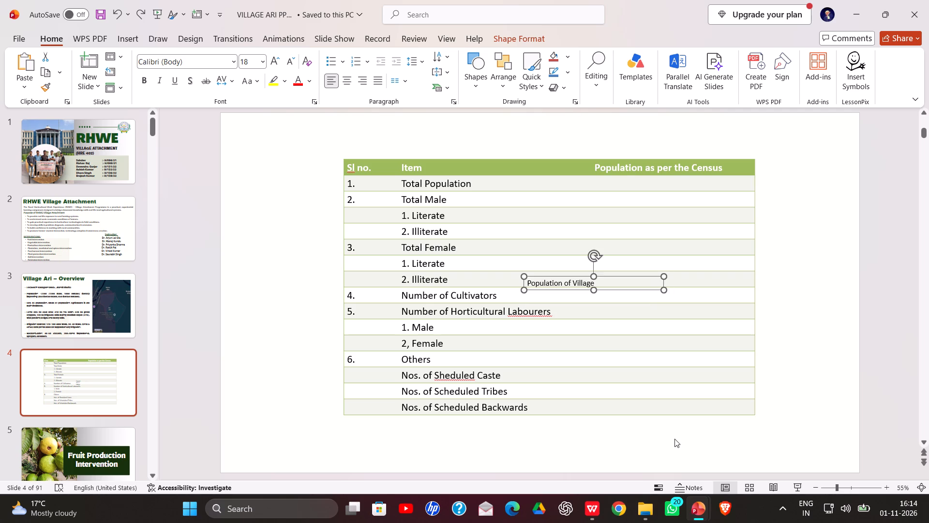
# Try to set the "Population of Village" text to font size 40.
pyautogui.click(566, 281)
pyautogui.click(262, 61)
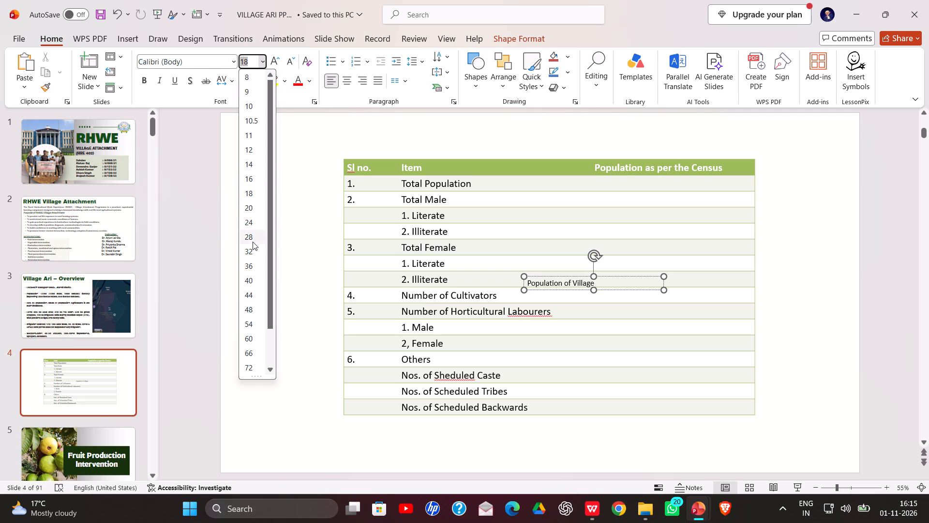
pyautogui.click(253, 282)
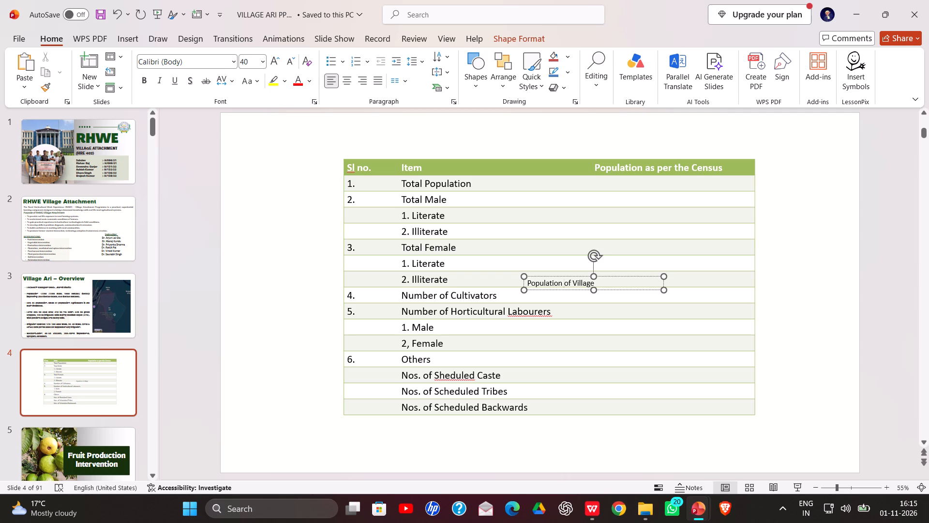
# Move the "Population of Village" text box off the table to the slide's upper-left area, just above the header row.
pyautogui.click(610, 280)
pyautogui.moveTo(572, 275); pyautogui.dragTo(525, 250)
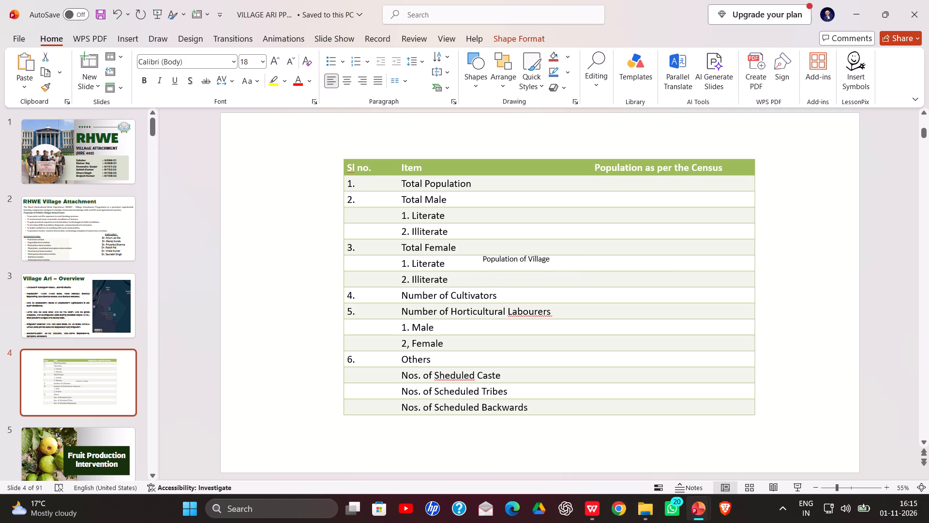
pyautogui.moveTo(525, 250); pyautogui.dragTo(323, 125)
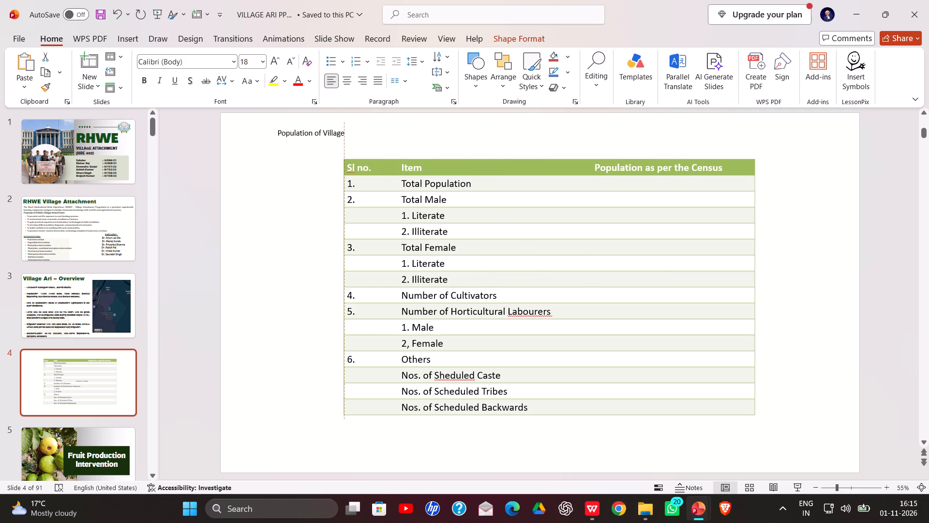
pyautogui.moveTo(323, 125); pyautogui.dragTo(301, 138)
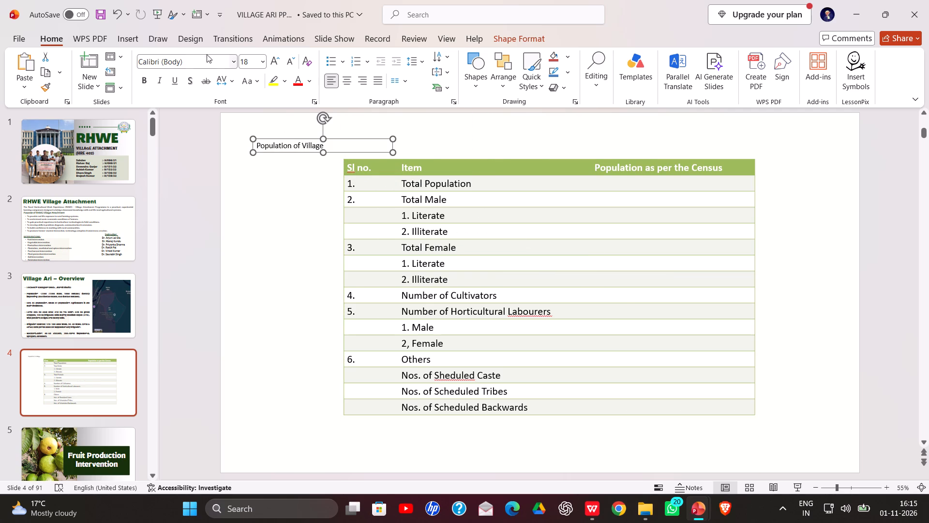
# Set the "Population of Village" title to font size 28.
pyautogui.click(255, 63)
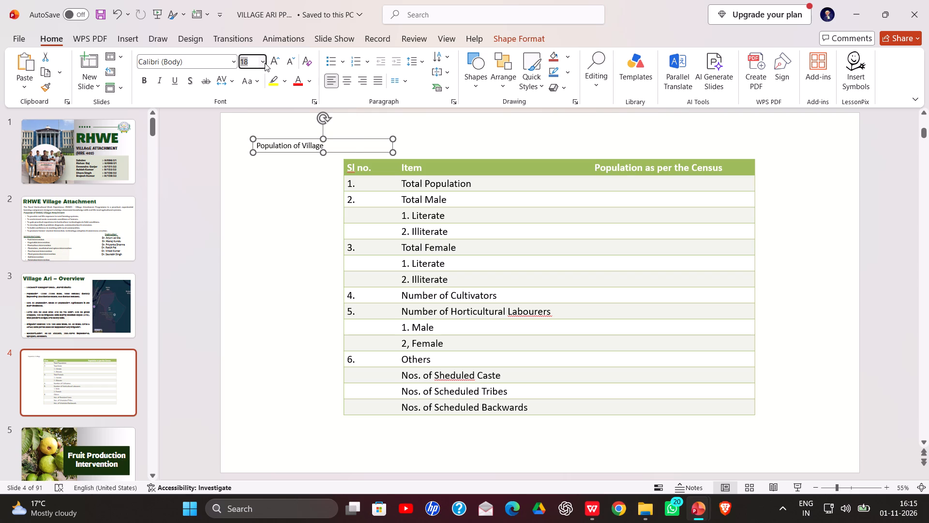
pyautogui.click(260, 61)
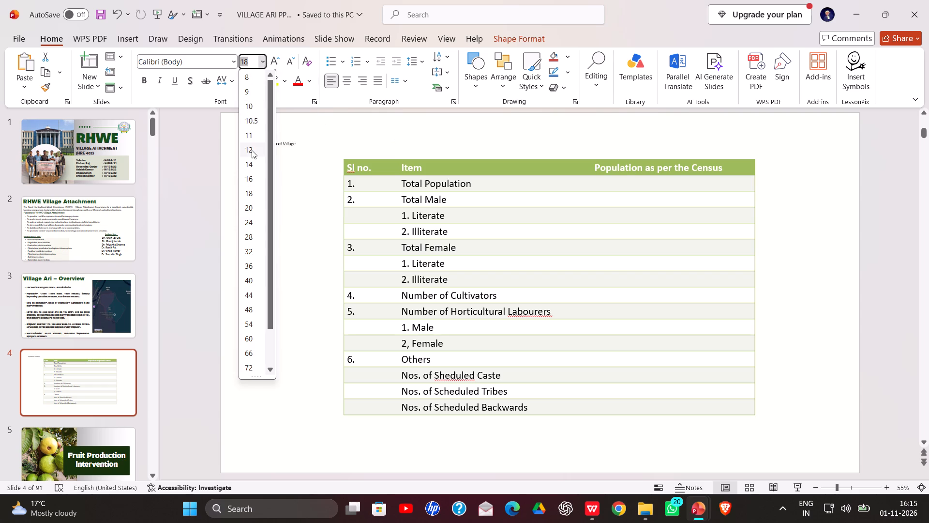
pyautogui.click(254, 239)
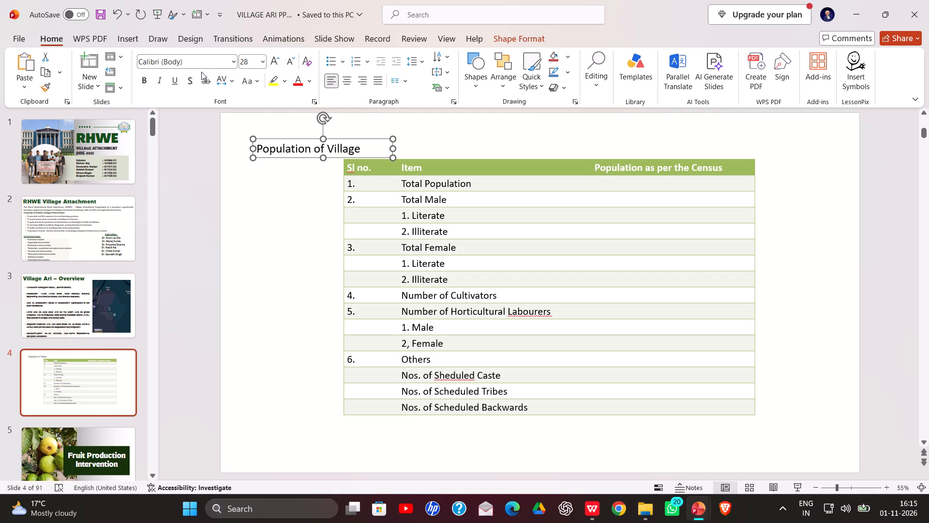
# Format the "Population of Village" title in the ADLaM Display font at size 48.
pyautogui.click(228, 64)
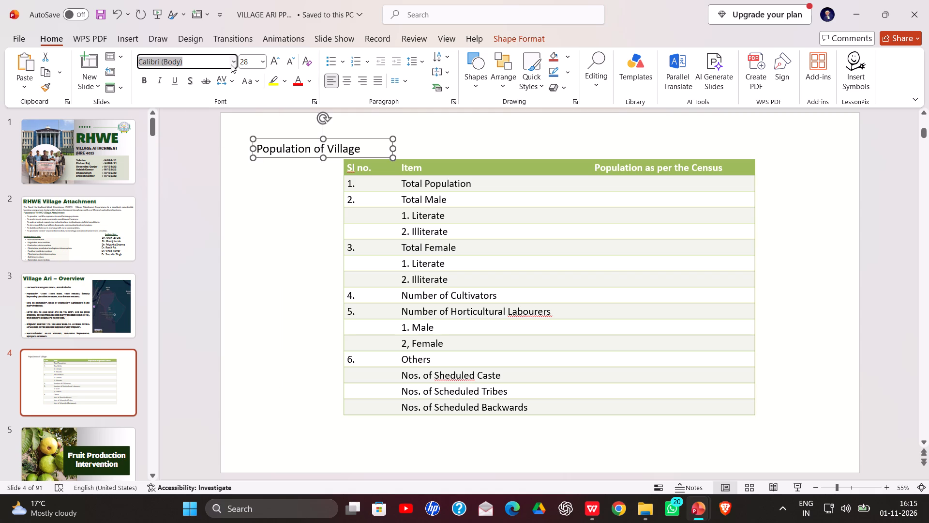
pyautogui.click(229, 61)
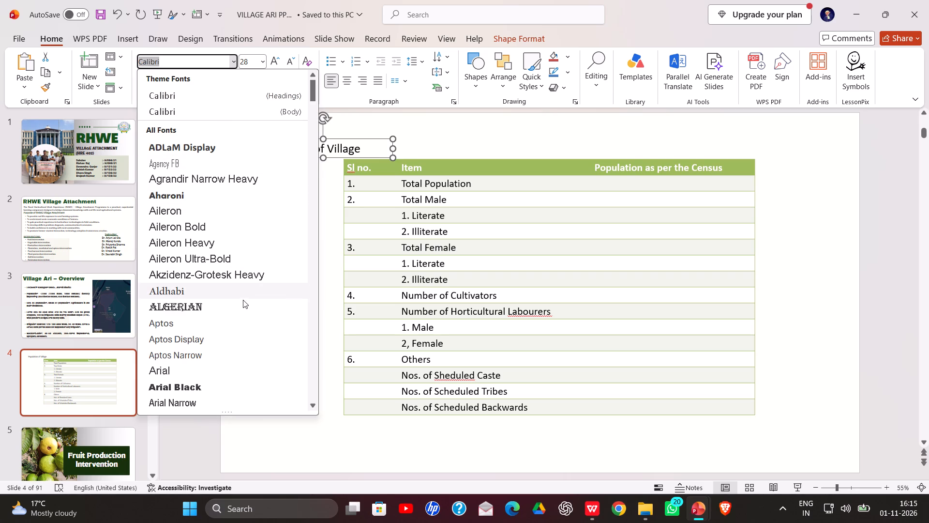
pyautogui.click(237, 147)
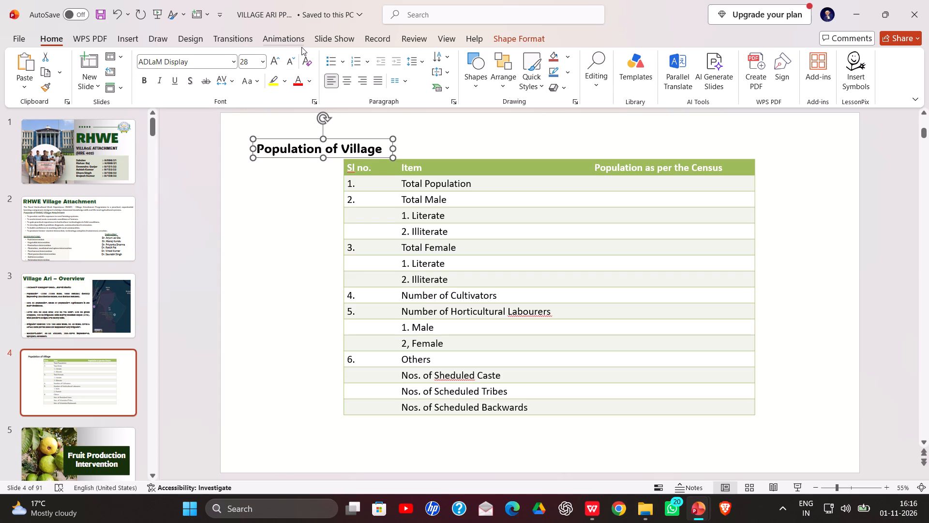
pyautogui.click(260, 67)
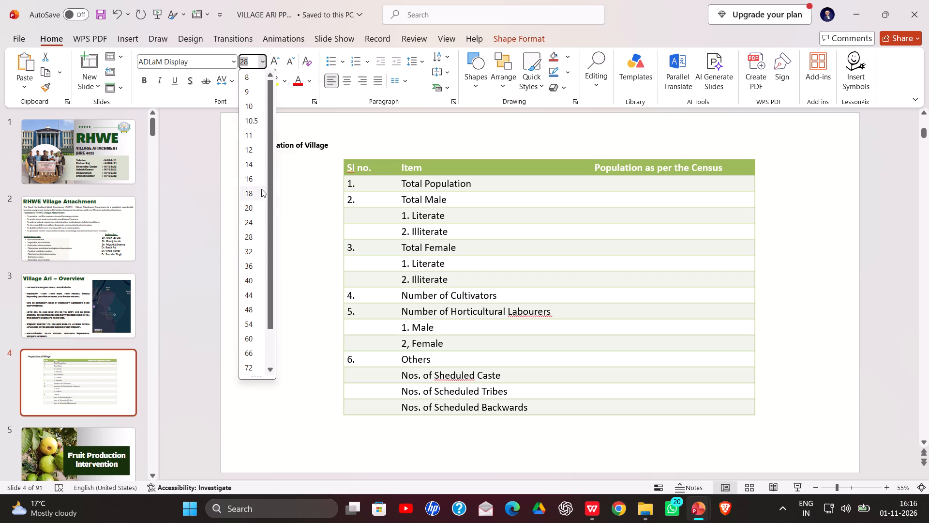
pyautogui.click(249, 302)
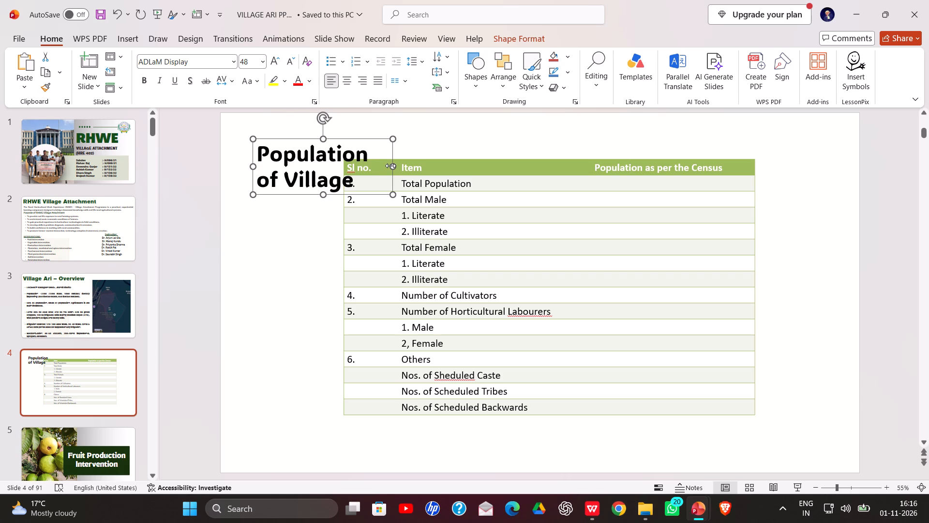
# Widen the "Population of Village" title box to fit one line and shift it up clear of the table's header row.
pyautogui.moveTo(390, 166); pyautogui.dragTo(434, 154)
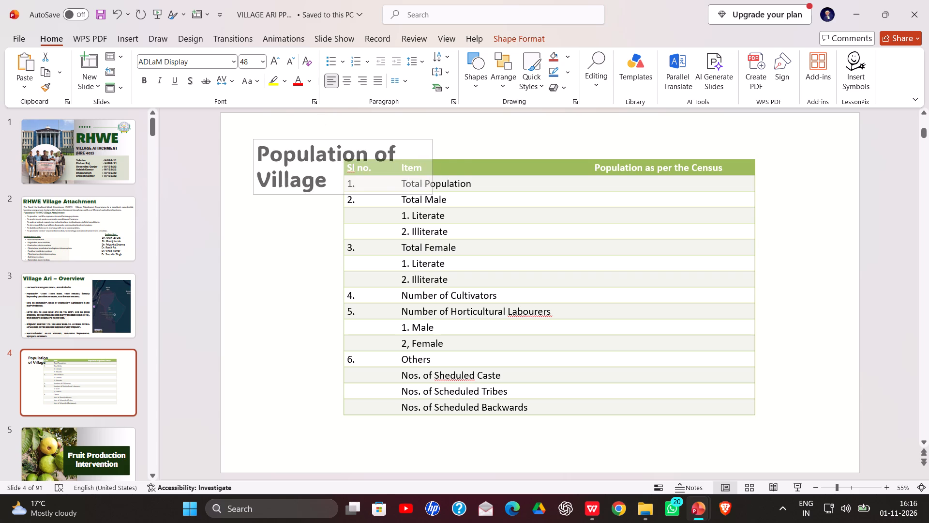
pyautogui.moveTo(434, 154); pyautogui.dragTo(525, 142)
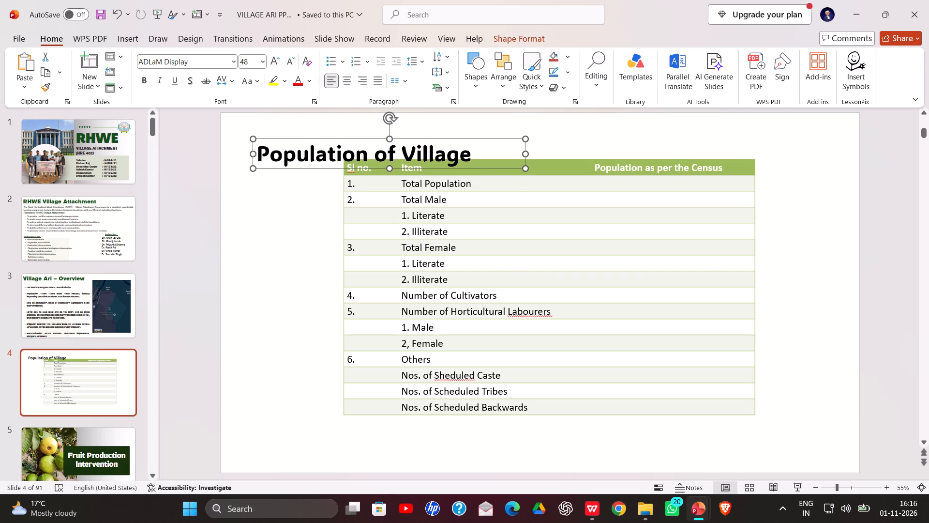
pyautogui.moveTo(483, 145); pyautogui.dragTo(479, 131)
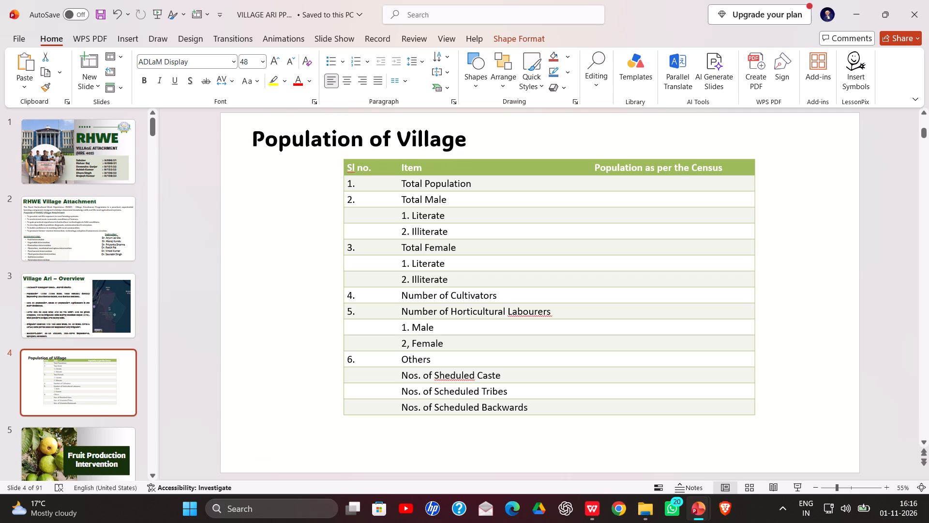
pyautogui.moveTo(479, 131); pyautogui.dragTo(479, 134)
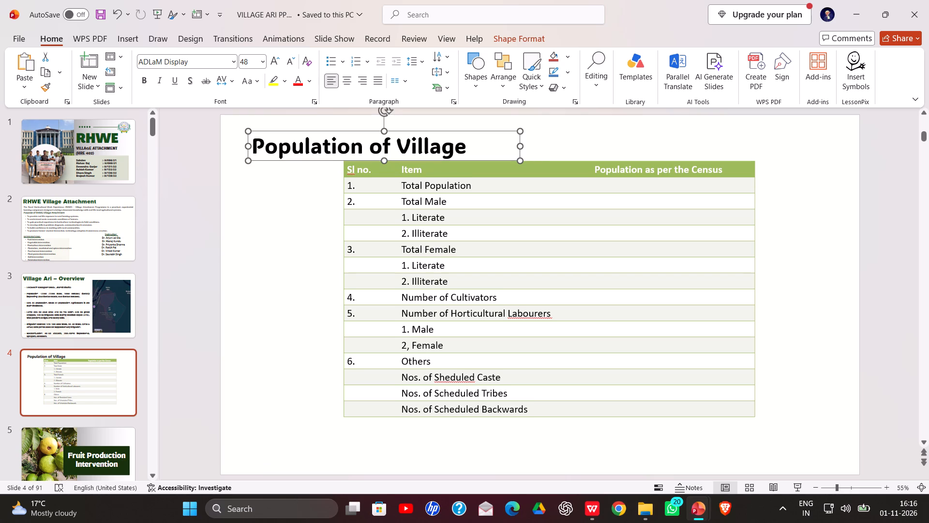
# Move the census population table down and slightly left, leaving a clear gap beneath the "Population of Village" title.
pyautogui.click(553, 173)
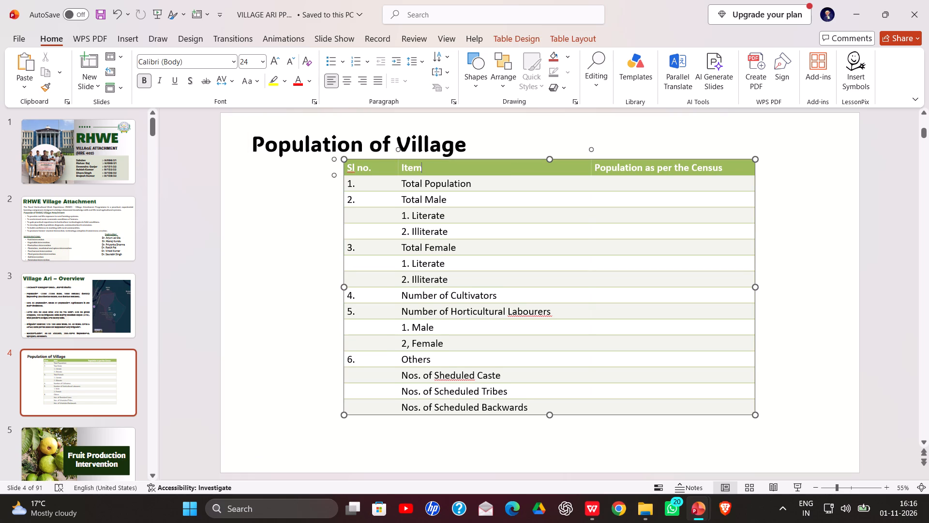
pyautogui.moveTo(522, 157); pyautogui.dragTo(494, 171)
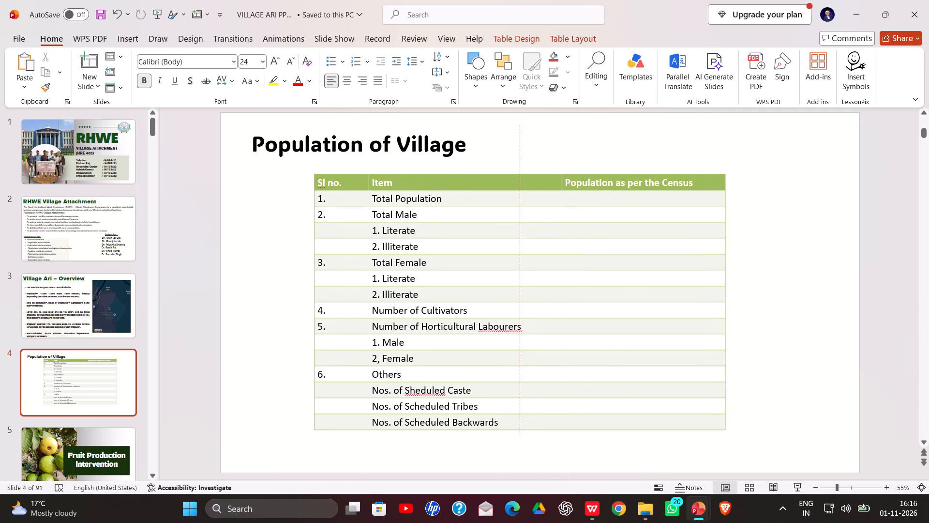
pyautogui.moveTo(494, 171); pyautogui.dragTo(504, 179)
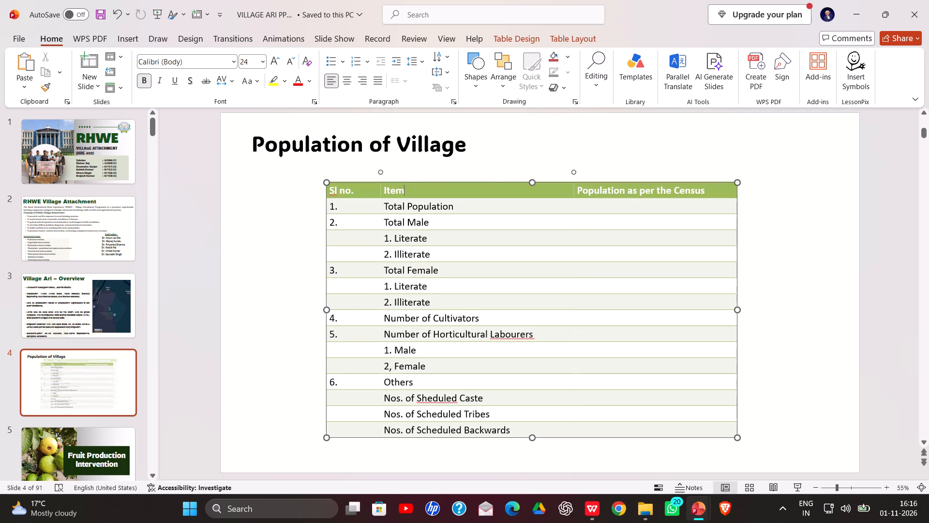
# Shift the "Population of Village" title box slightly down, closer to the table but still clear of its header row.
pyautogui.click(423, 142)
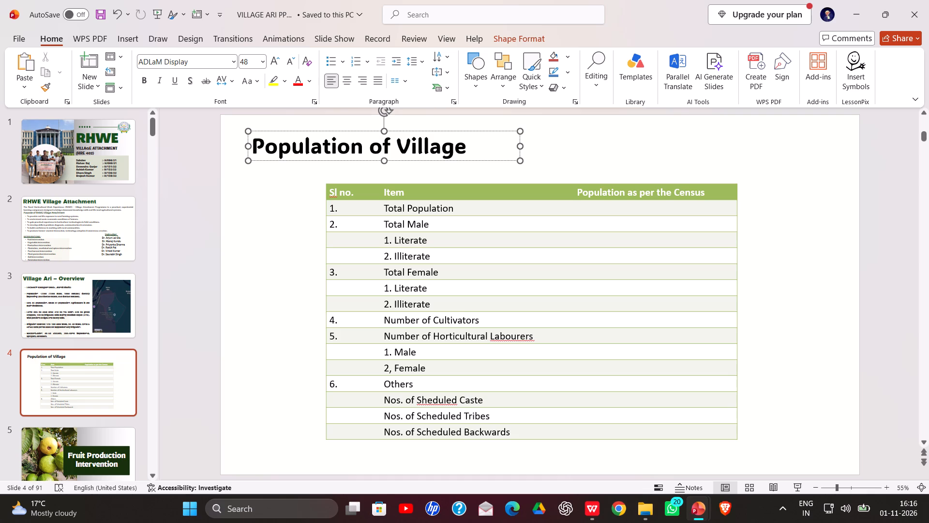
pyautogui.moveTo(436, 128); pyautogui.dragTo(436, 139)
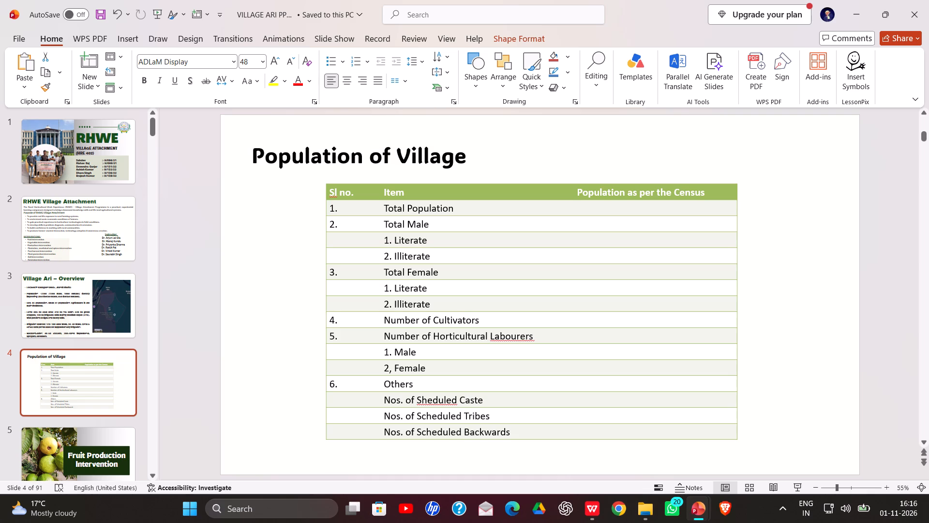
pyautogui.moveTo(436, 139); pyautogui.dragTo(437, 136)
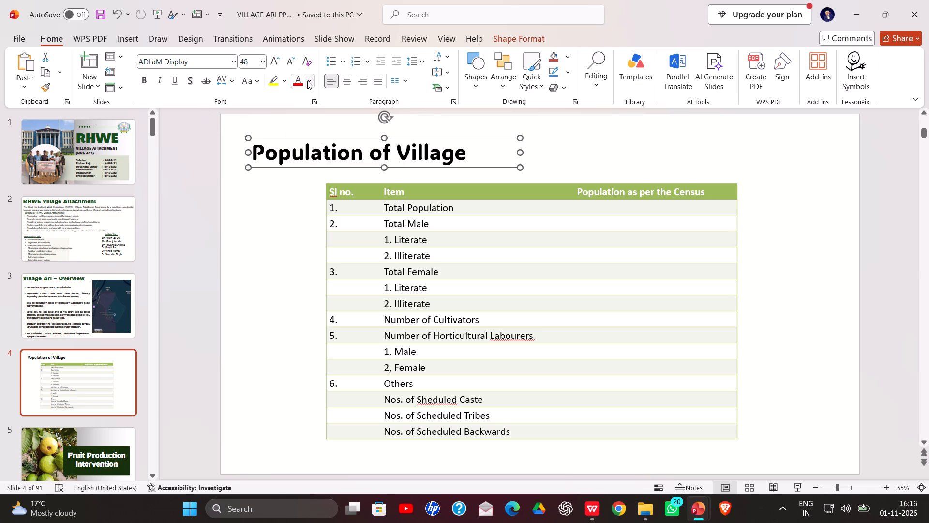
# Set the "Population of Village" title's font color to the standard green.
pyautogui.click(307, 81)
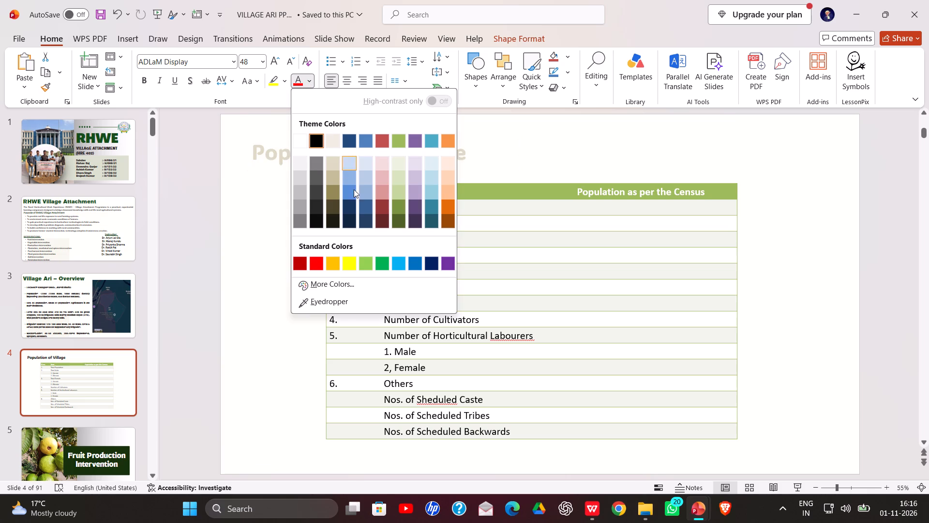
pyautogui.click(379, 270)
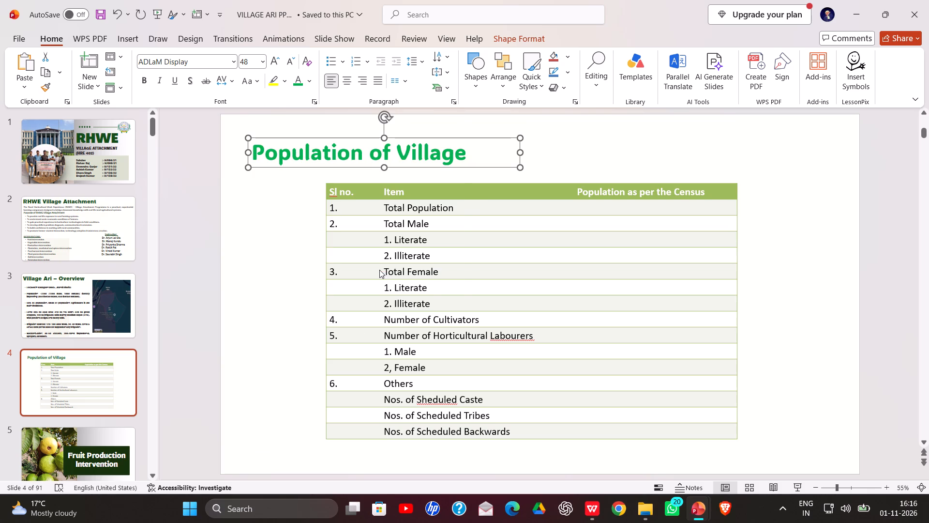
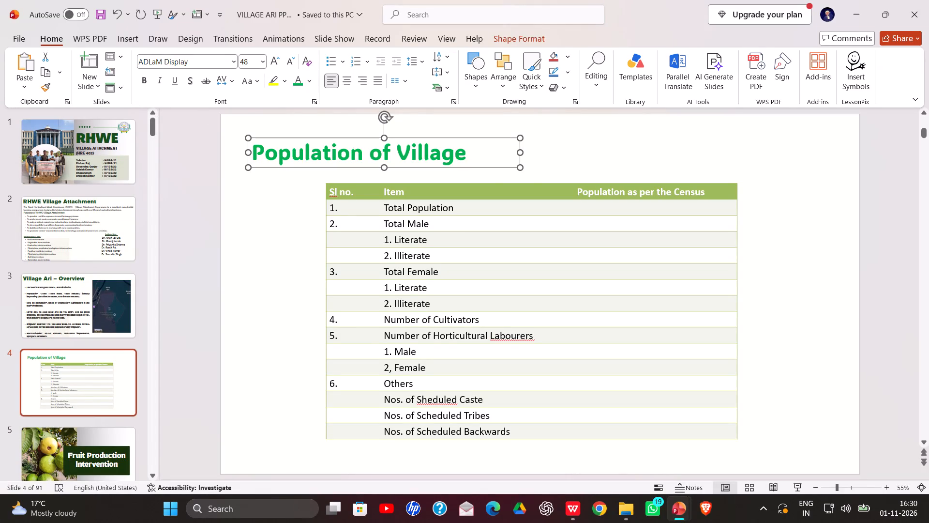
# Fill the Population as per the Census column with 1500 for Total Population and 550 for Total Male.
pyautogui.click(596, 207)
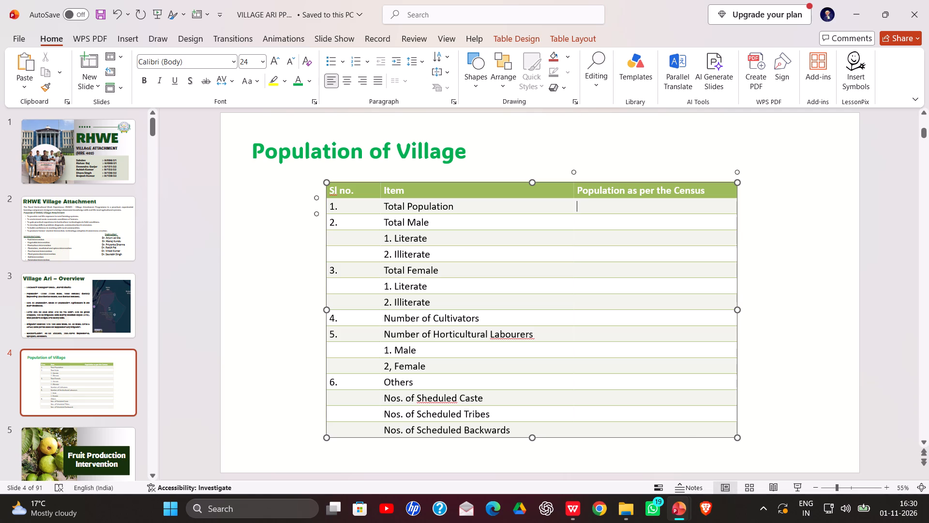
pyautogui.press('1')
pyautogui.press('5')
pyautogui.write('00')
pyautogui.click(598, 222)
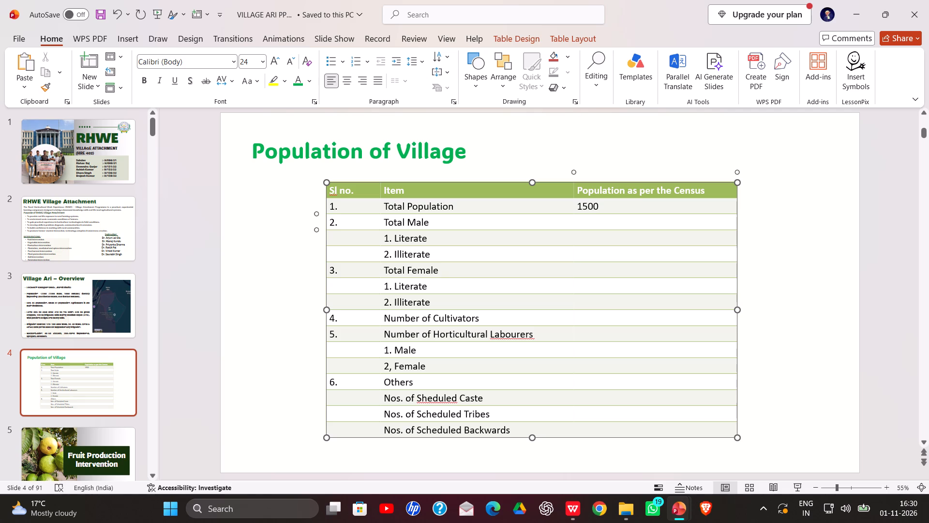
pyautogui.write('55')
pyautogui.press('0')
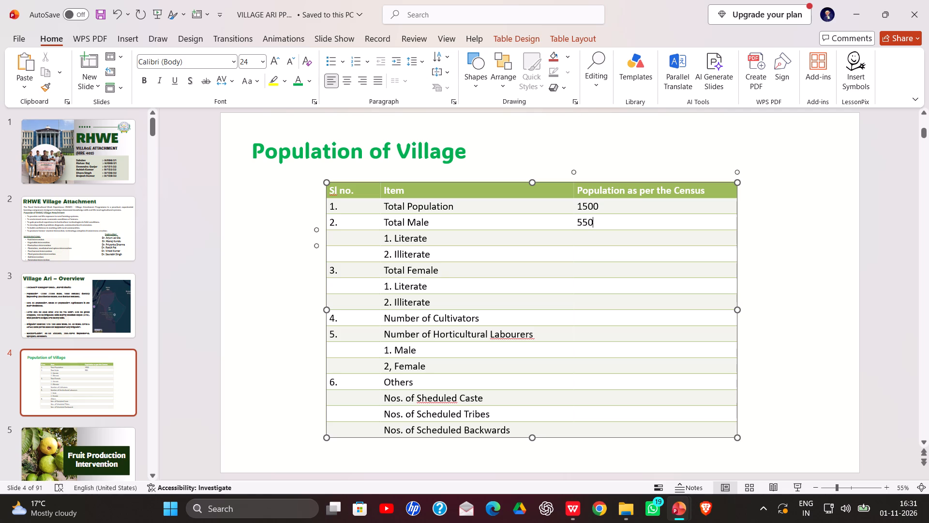
# Enter 60-65 as the census figure for Illiterate under Total Male, leaving the Literate cell blank.
pyautogui.click(598, 239)
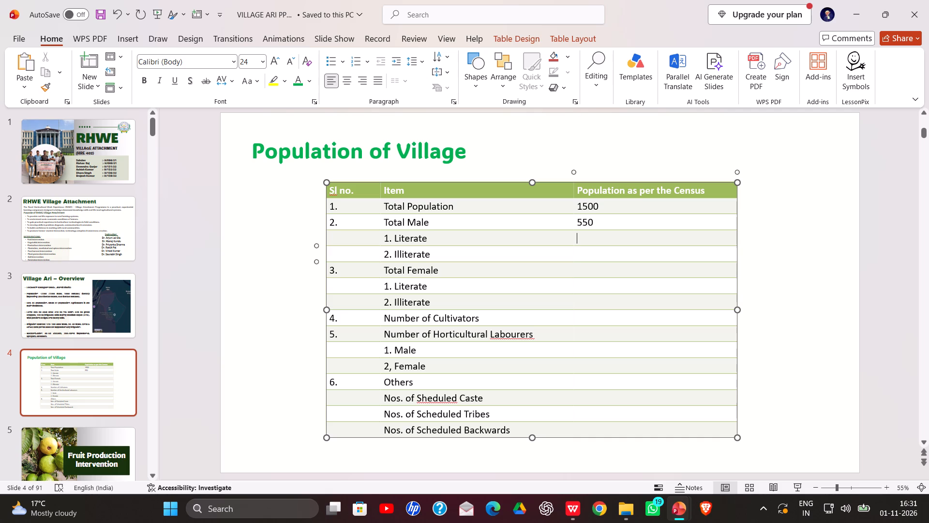
pyautogui.click(591, 254)
pyautogui.press('6')
pyautogui.press('0')
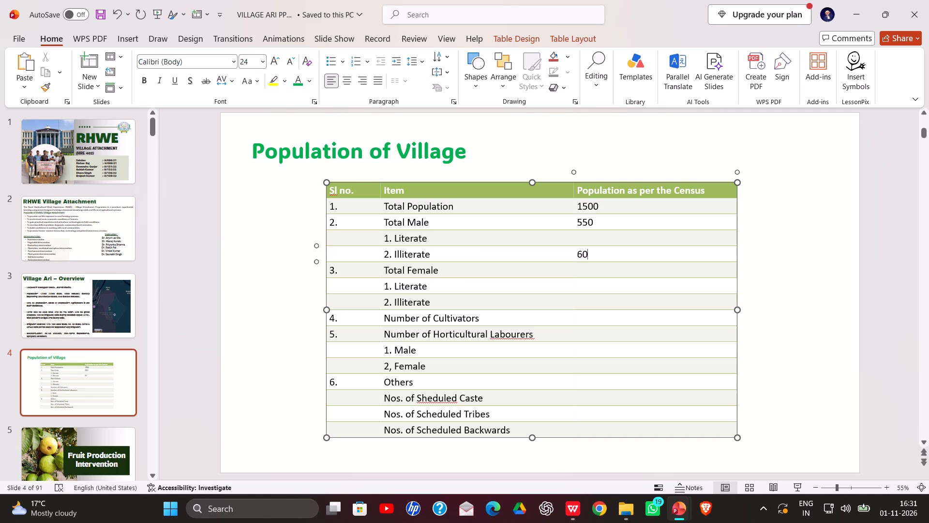
pyautogui.press('-')
pyautogui.write('65')
# Enter 680 as the census figure for Total Female.
pyautogui.click(586, 270)
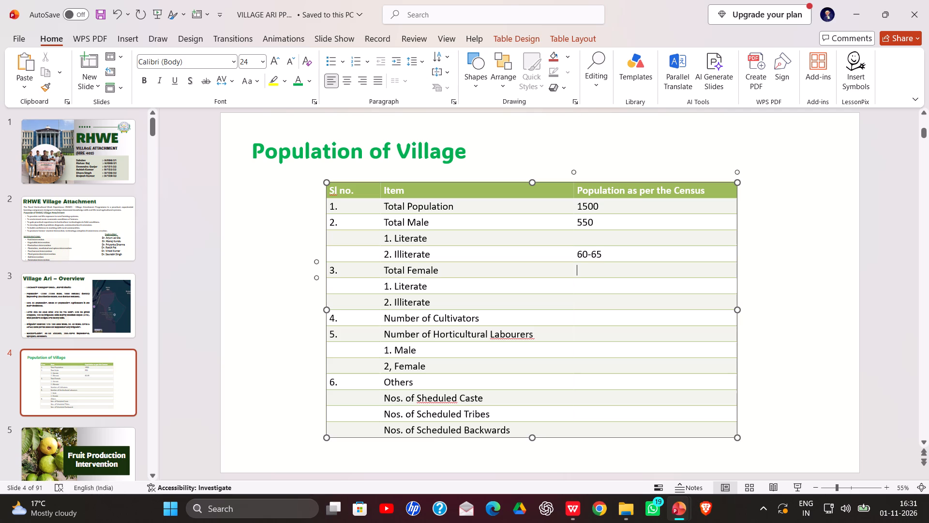
pyautogui.click(585, 274)
pyautogui.press('6')
pyautogui.press('8')
pyautogui.press('0')
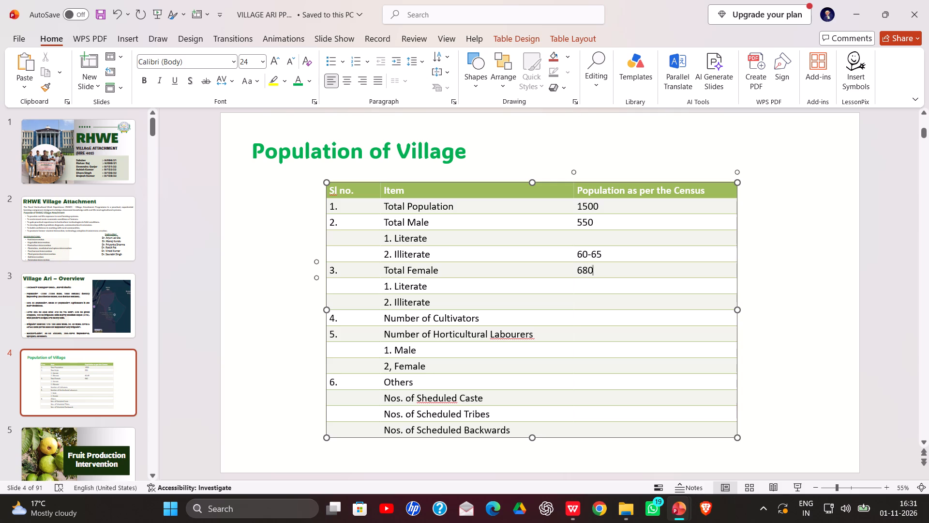
# Enter 100-110 as the census figure for Illiterate under Total Female, leaving the Literate cell blank.
pyautogui.click(585, 280)
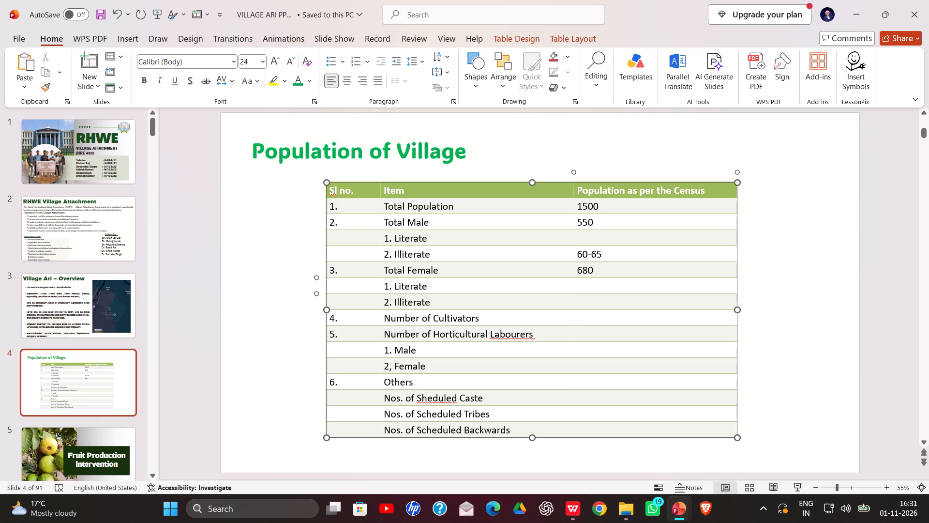
pyautogui.click(585, 285)
pyautogui.click(584, 299)
pyautogui.press('1')
pyautogui.write('00')
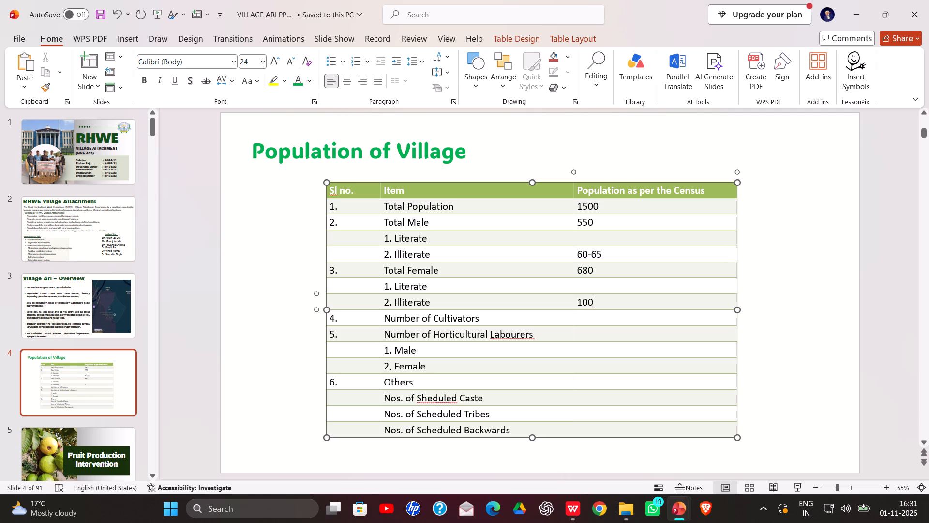
pyautogui.press('-')
pyautogui.write('11')
pyautogui.press('0')
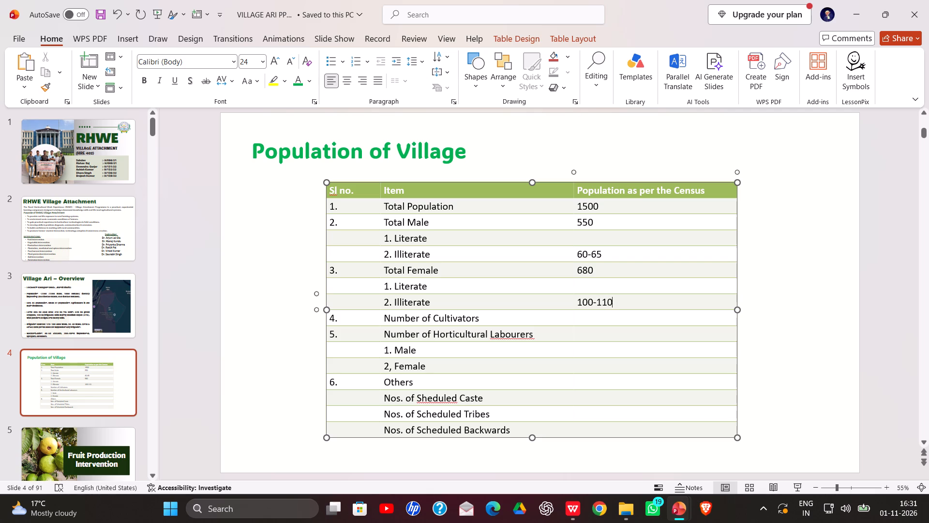
# Enter the census figure for Number of Cultivators, beginning with 5.
pyautogui.click(584, 321)
pyautogui.write('55')
pyautogui.press('BackSpace')
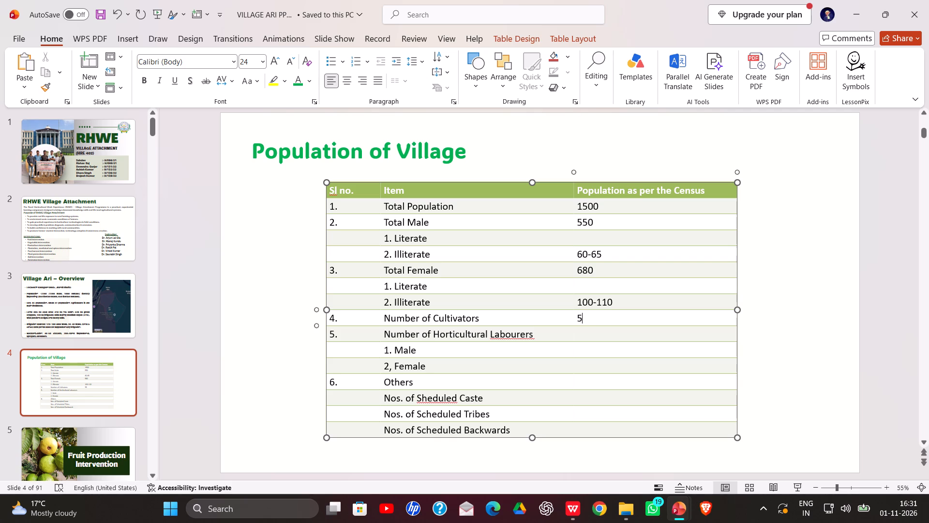
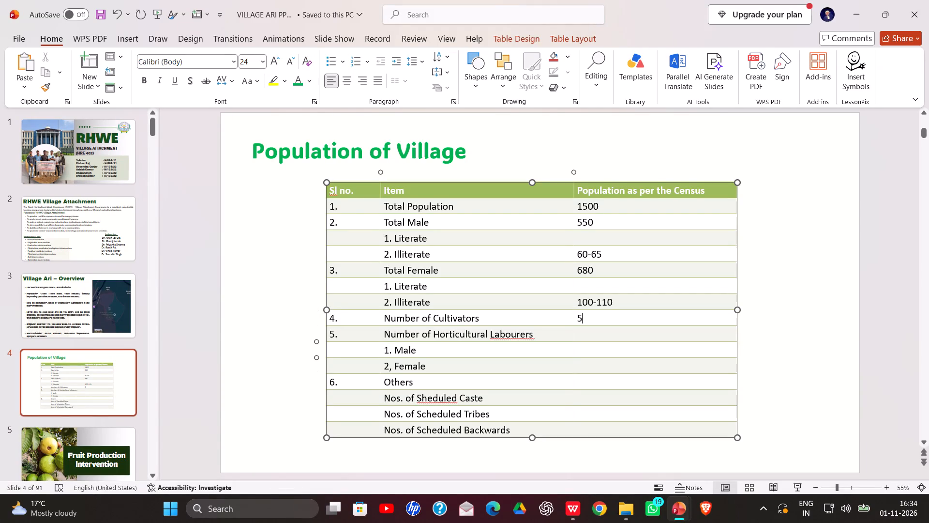
# Enter 490-495 as the census figure for Literate under Total Male.
pyautogui.click(591, 316)
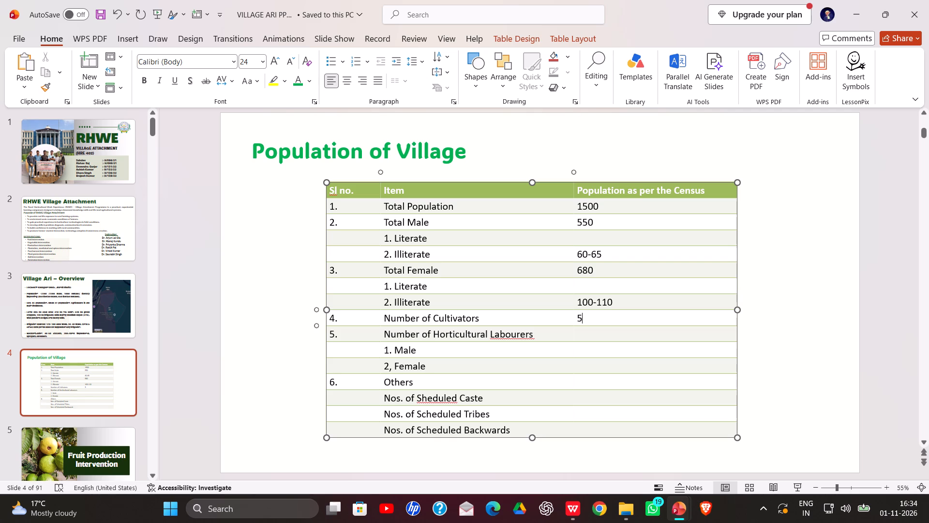
pyautogui.click(585, 284)
pyautogui.click(597, 236)
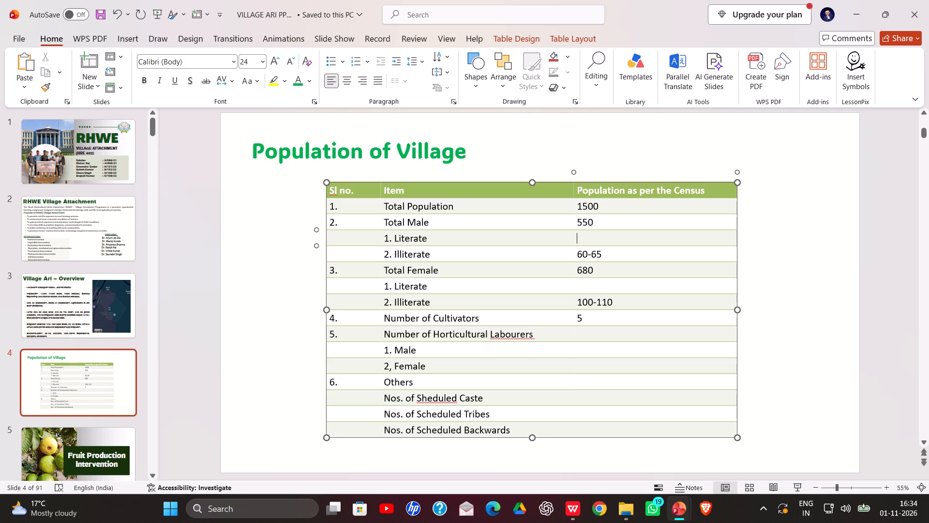
pyautogui.click(585, 236)
pyautogui.press('4')
pyautogui.write('90')
pyautogui.press('-')
pyautogui.press('4')
pyautogui.write('95')
pyautogui.press('space')
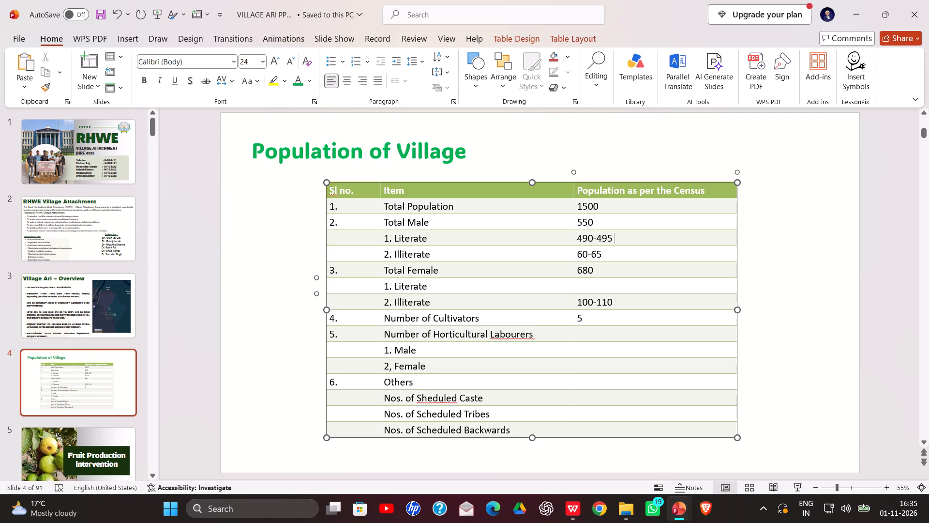
# Enter 560-570 as the census figure for Literate under Total Female.
pyautogui.click(593, 283)
pyautogui.press('5')
pyautogui.write('60-')
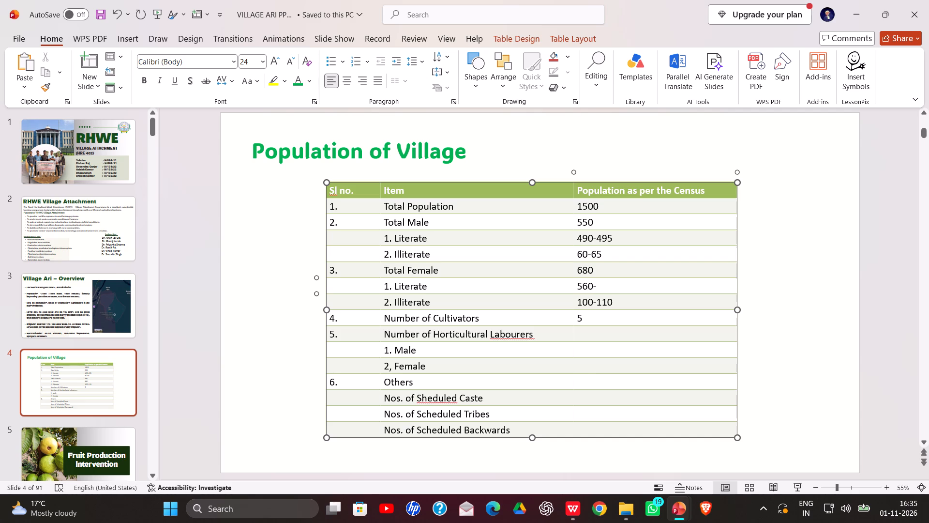
pyautogui.write('570')
# Replace the partial census figure for Number of Cultivators with 450-460.
pyautogui.click(597, 314)
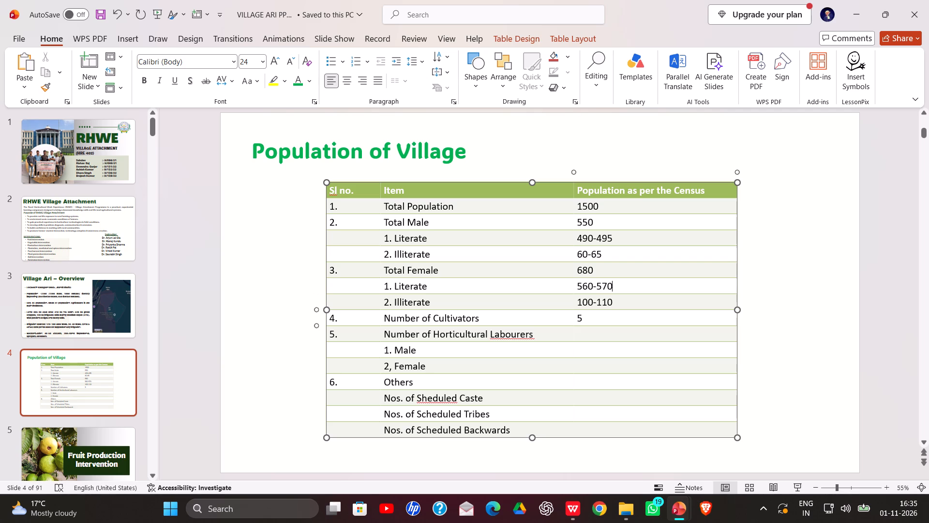
pyautogui.moveTo(597, 314); pyautogui.dragTo(592, 316)
pyautogui.click(592, 316)
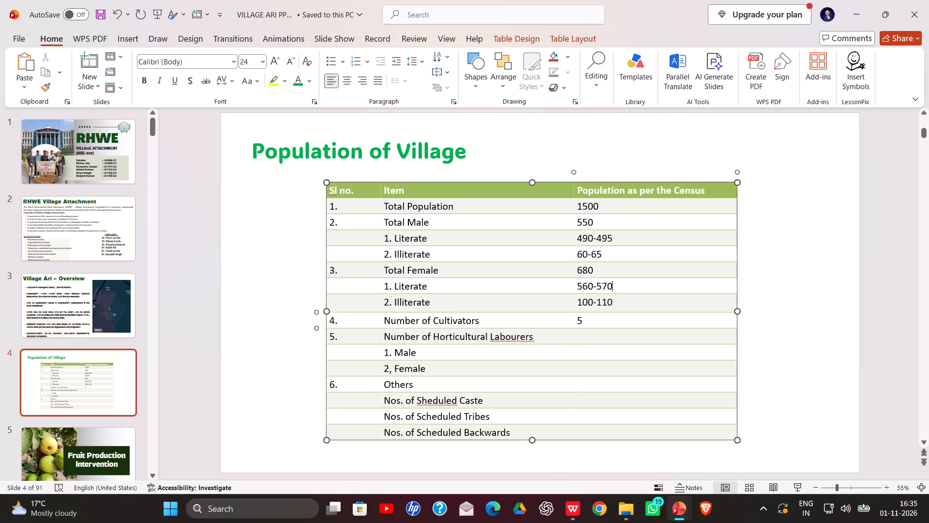
pyautogui.click(592, 321)
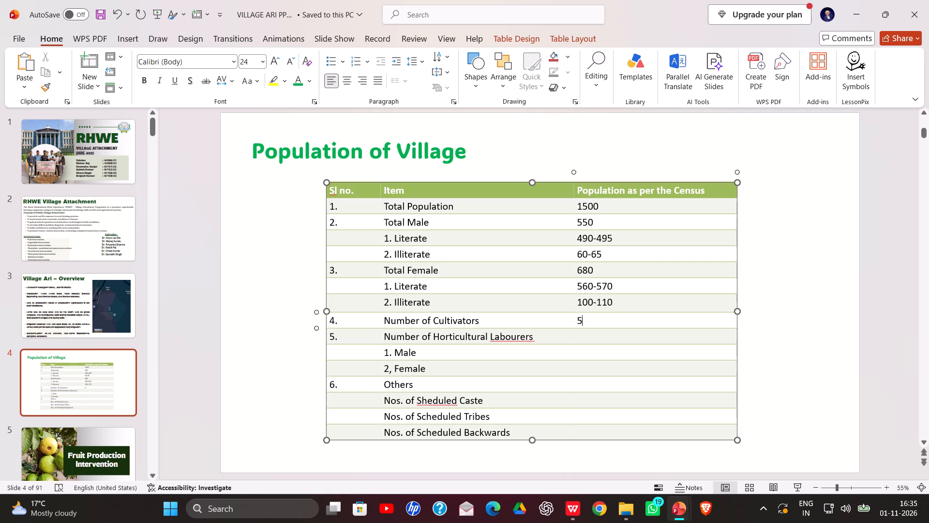
pyautogui.write('450')
pyautogui.press('BackSpace')
pyautogui.press('BackSpace')
pyautogui.press('BackSpace')
pyautogui.press('BackSpace')
pyautogui.write('450')
pyautogui.press('-')
pyautogui.write('460')
# Open the census cell for Male under Number of Horticultural Labourers for entry, leaving the Number of Horticultural Labourers cell blank.
pyautogui.click(585, 333)
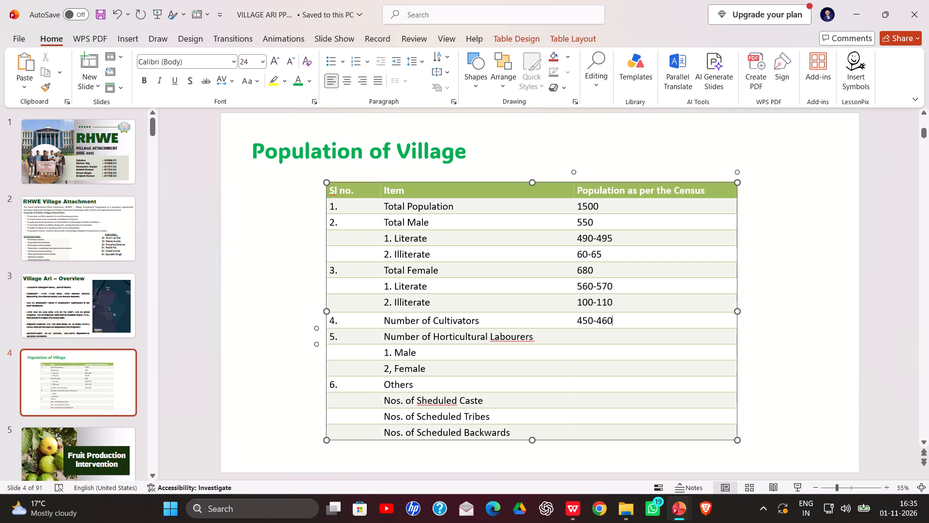
pyautogui.click(585, 333)
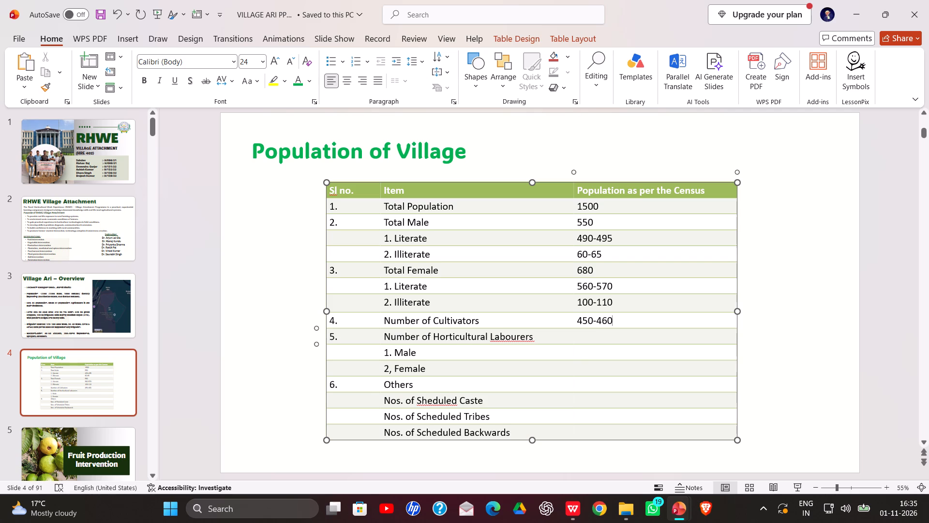
pyautogui.click(587, 335)
pyautogui.click(595, 344)
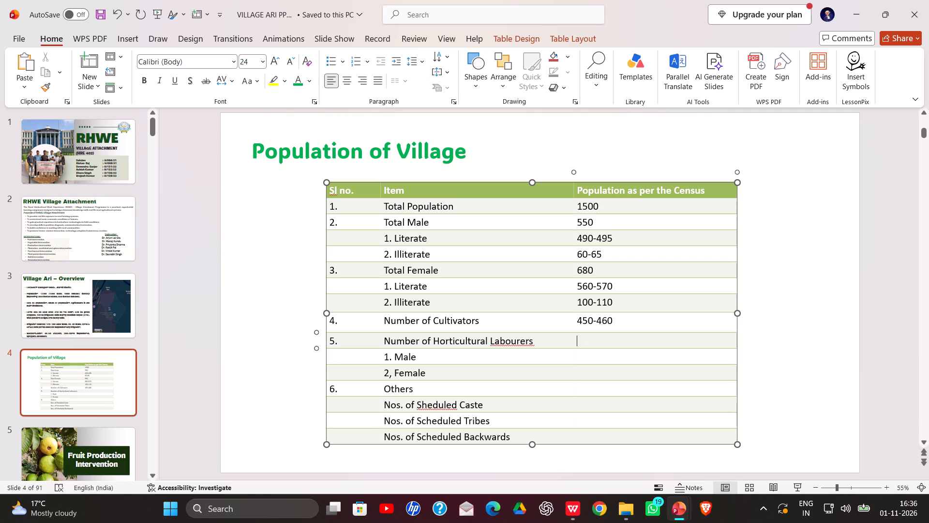
pyautogui.click(593, 339)
pyautogui.click(573, 357)
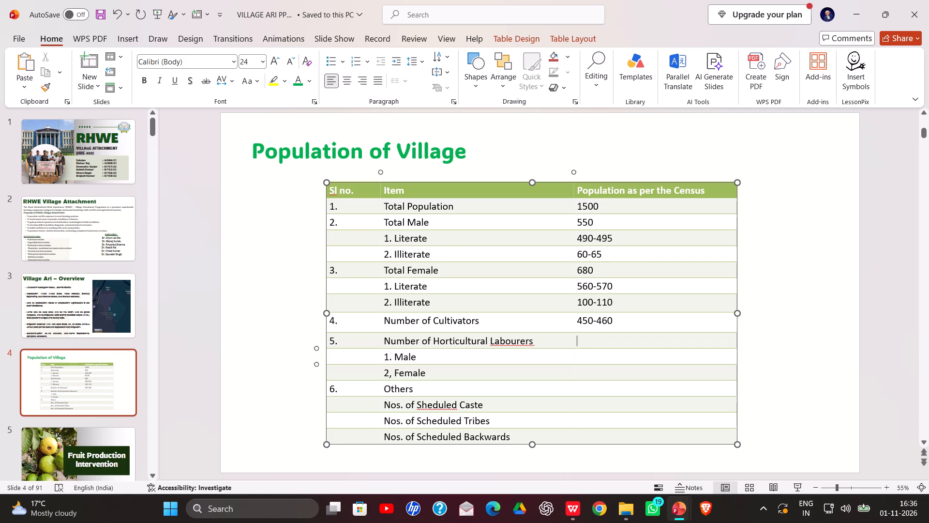
pyautogui.click(573, 357)
pyautogui.click(574, 357)
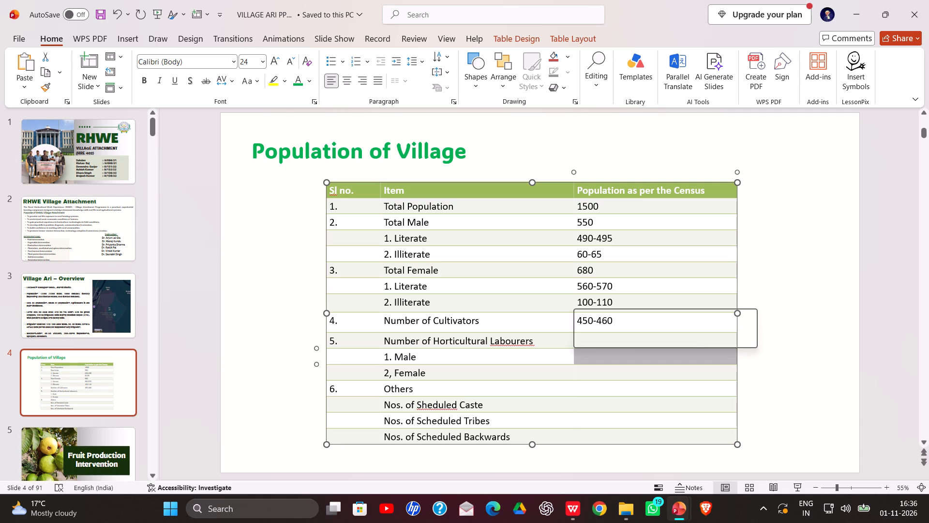
pyautogui.click(592, 358)
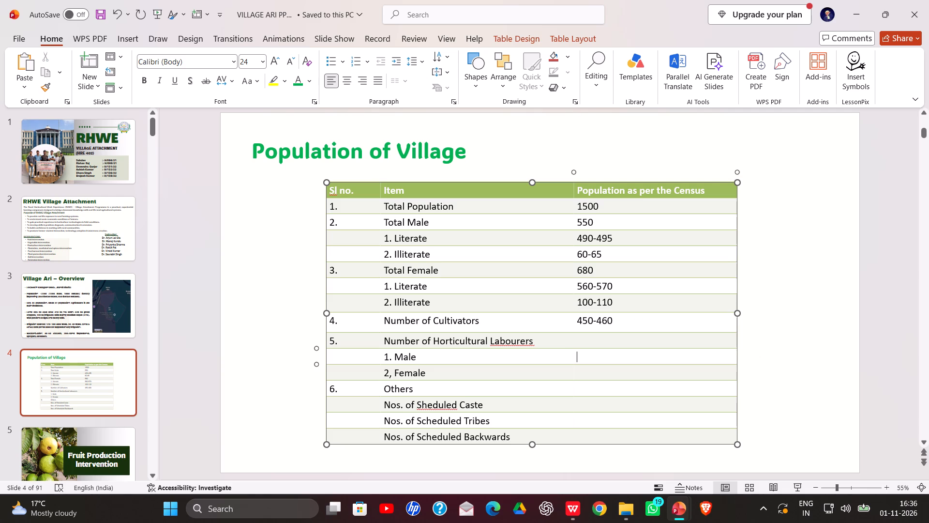
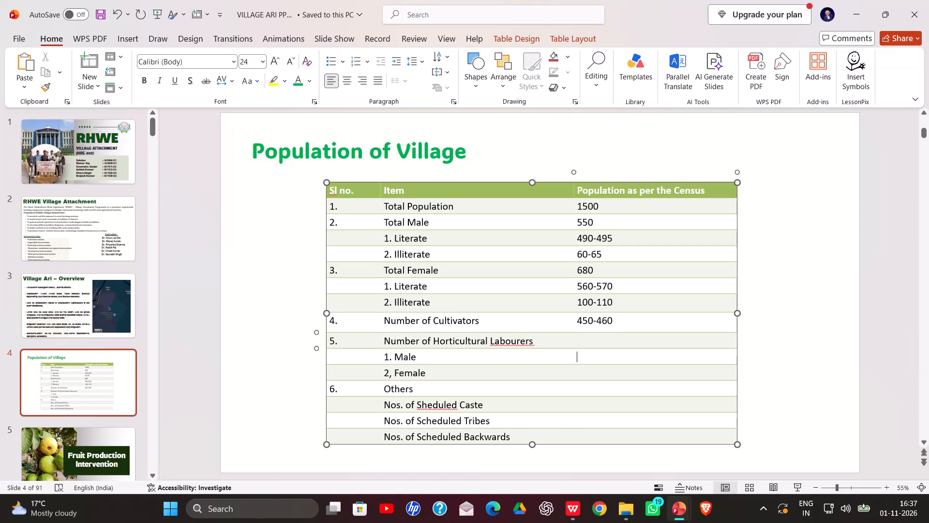
# Enter 60-70 as the census figure for Number of Horticultural Labourers.
pyautogui.click(591, 344)
pyautogui.write('60-70')
pyautogui.press('space')
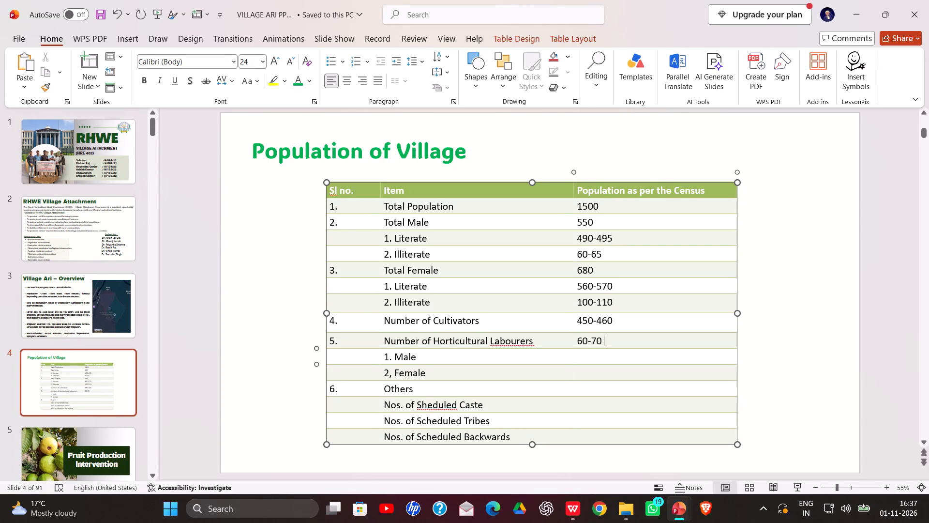
# Under Number of Horticultural Labourers, enter the census figures 30 for Male and 40 for Female.
pyautogui.click(596, 358)
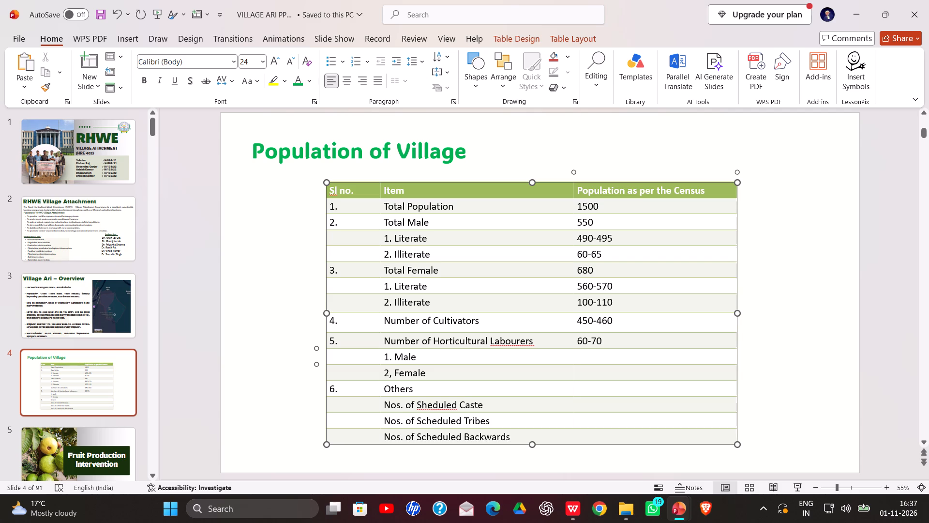
pyautogui.press('3')
pyautogui.press('0')
pyautogui.click(596, 379)
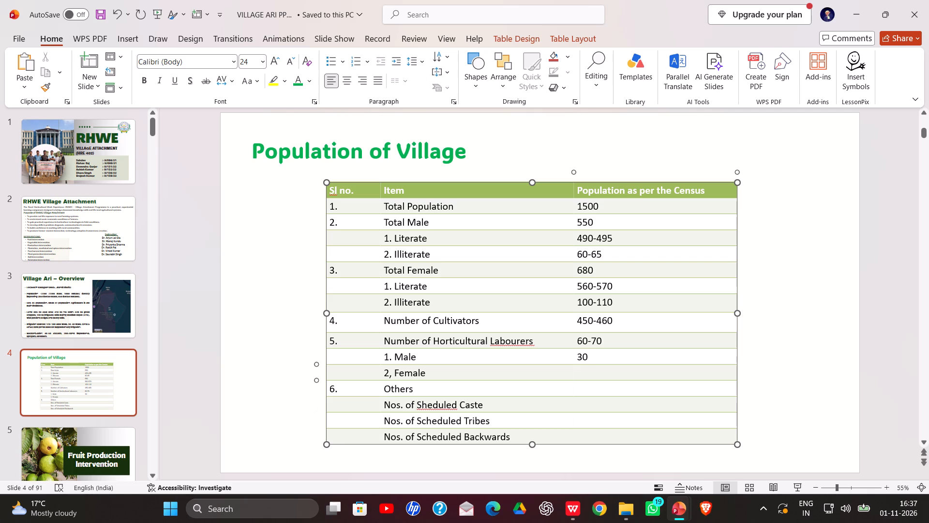
pyautogui.press('4')
pyautogui.press('0')
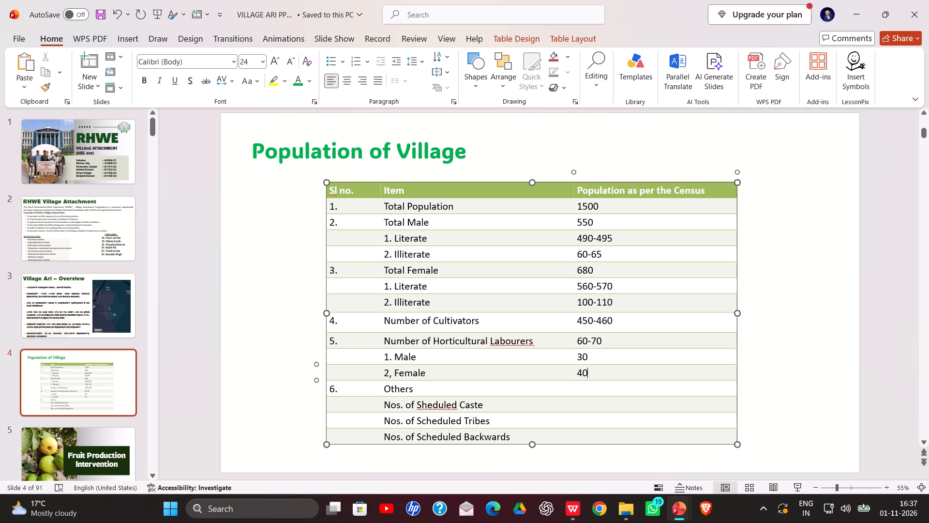
# Enter "50 members (3 families)" as the census figure for Nos. of Sheduled Caste, leaving the Others cell blank.
pyautogui.click(596, 388)
pyautogui.click(592, 405)
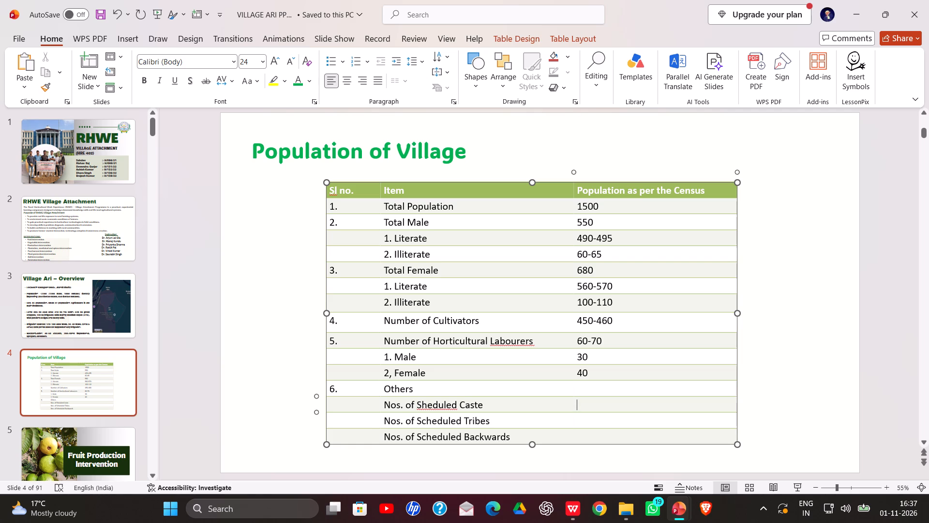
pyautogui.click(576, 404)
pyautogui.click(576, 404)
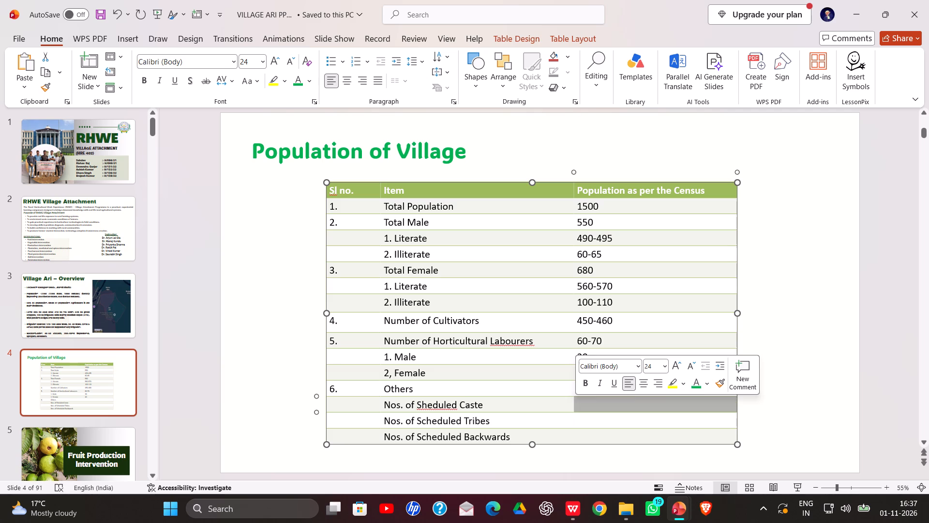
pyautogui.click(585, 403)
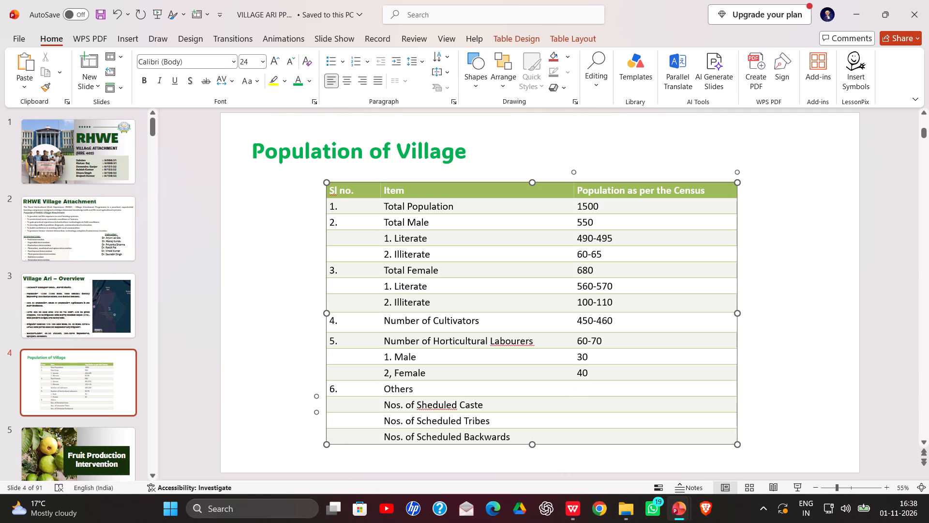
pyautogui.write('50')
pyautogui.press('space')
pyautogui.write('members')
pyautogui.press('space')
pyautogui.hotkey('shift', '(')
pyautogui.write('3families')
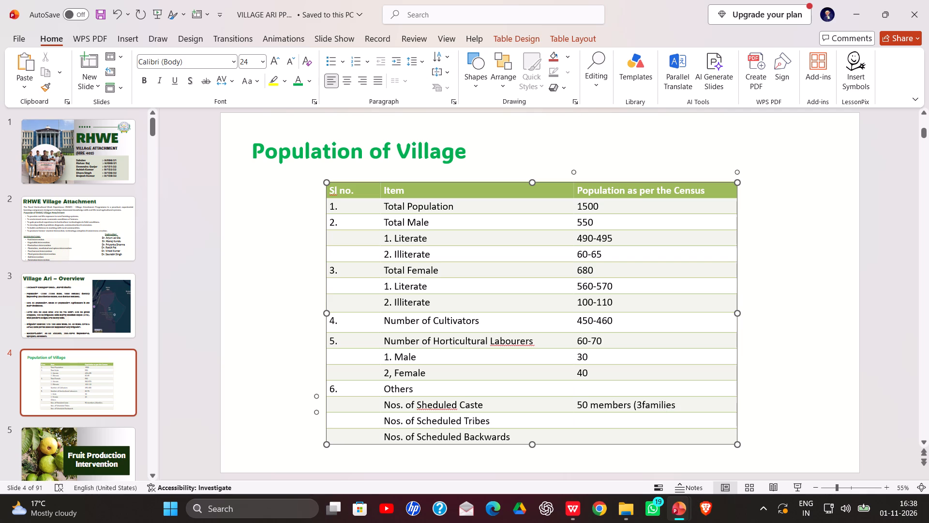
pyautogui.hotkey('shift', ')')
pyautogui.click(643, 403)
pyautogui.press('space')
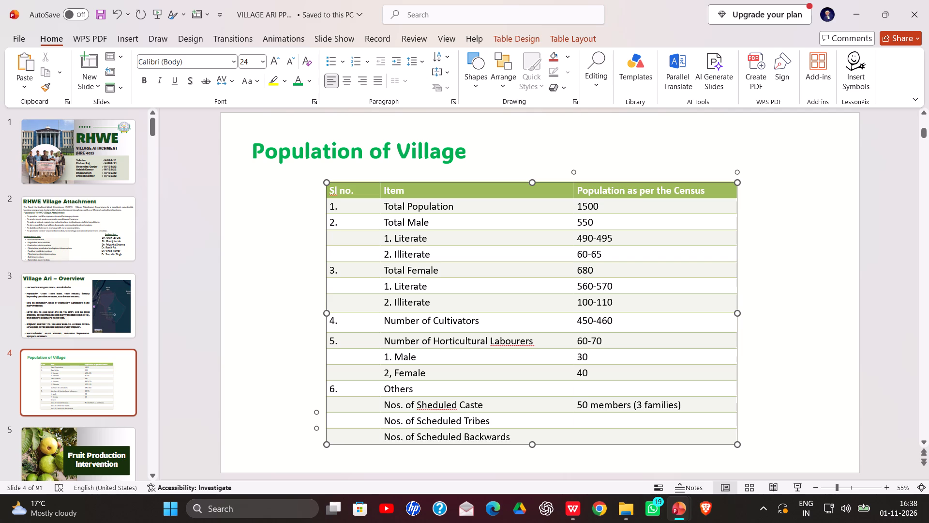
pyautogui.click(691, 410)
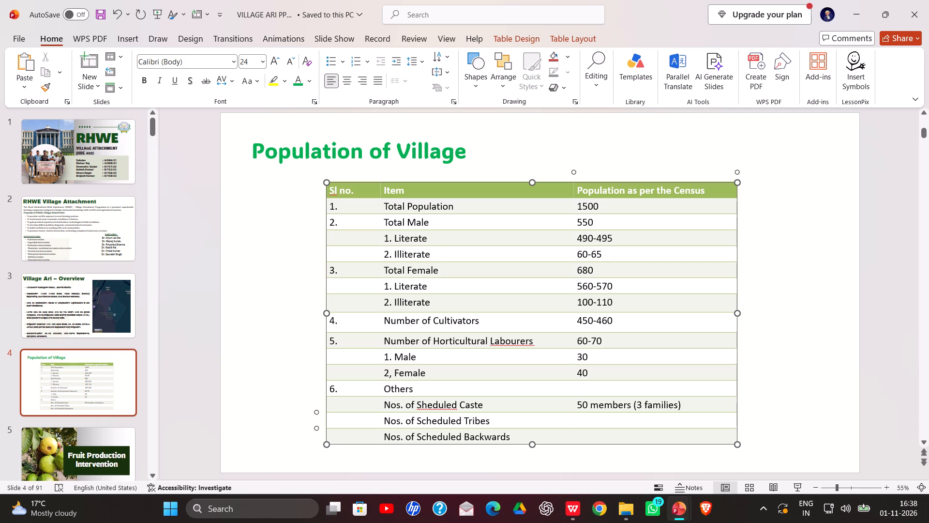